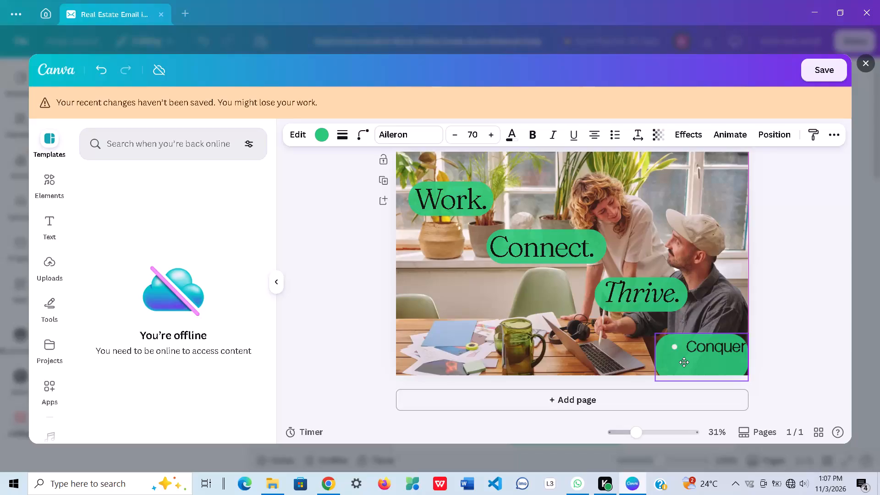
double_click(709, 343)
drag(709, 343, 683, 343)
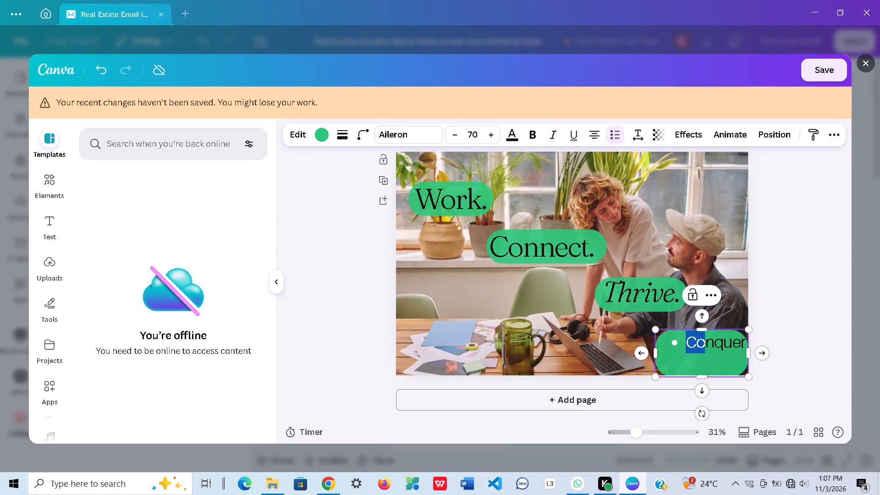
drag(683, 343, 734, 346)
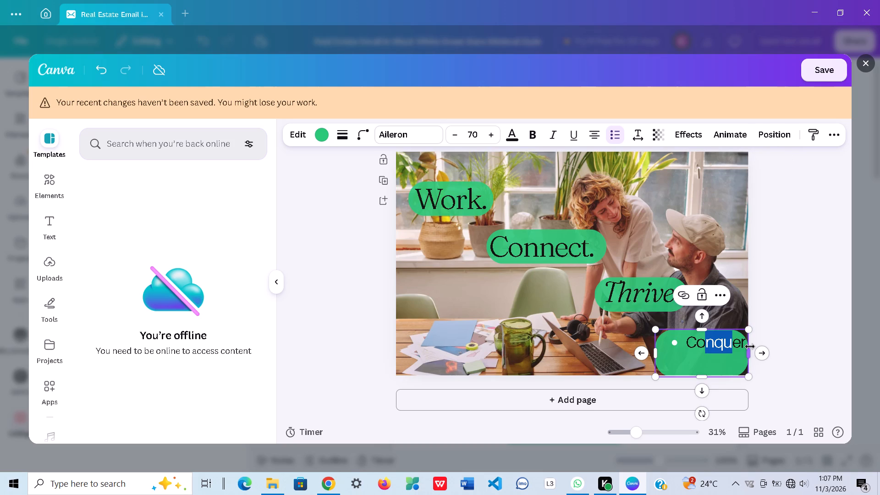
Undo the last repositioning of the green "Conquer" label.
key(ctrl+z)
key(ctrl+z)
key(ctrl+z)
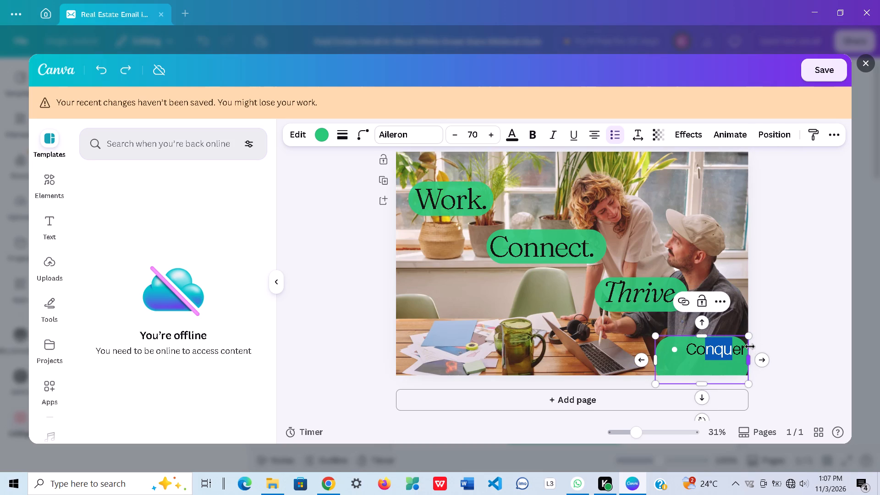
Undo the successive font-size reductions made to the "Conquer" text in the green label.
key(ctrl+z)
key(ctrl+z)
key(ctrl+z)
key(ctrl+z)
key(ctrl+z)
key(ctrl+z)
key(ctrl+z)
key(ctrl+z)
key(ctrl+z)
key(ctrl+z)
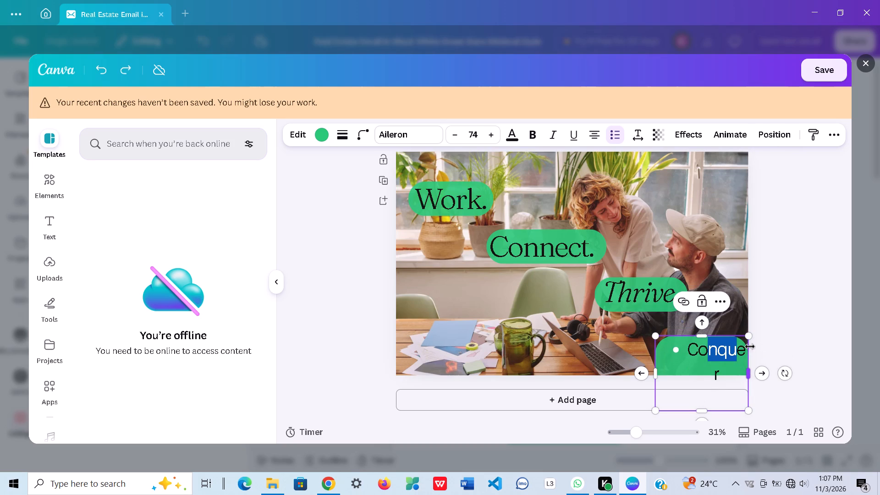
key(ctrl+z)
key(ctrl+z)
key(ctrl+z)
key(ctrl+z)
key(ctrl+z)
key(ctrl+z)
key(ctrl+z)
key(ctrl+z)
key(ctrl+z)
key(ctrl+z)
key(ctrl+z)
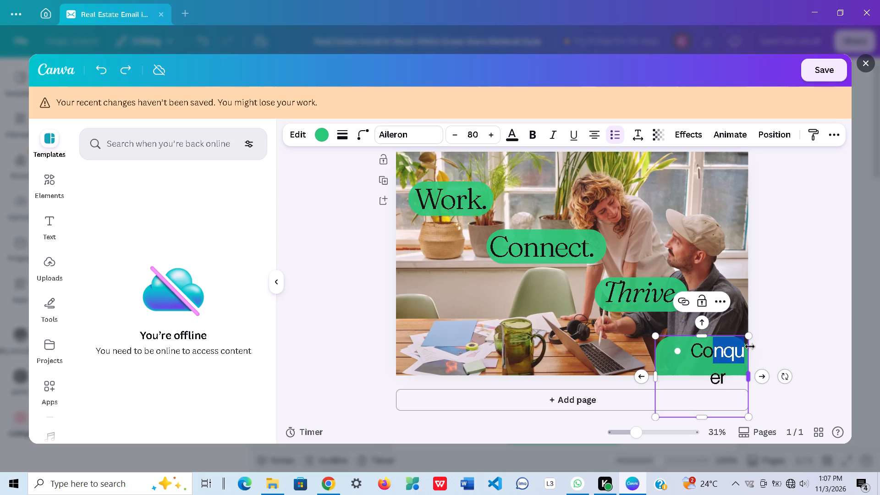
key(ctrl+z)
key(ctrl+z)
key(ctrl+z)
key(ctrl+z)
key(ctrl+z)
key(ctrl+z)
key(ctrl+z)
key(ctrl+z)
key(ctrl+z)
key(ctrl+z)
key(ctrl+z)
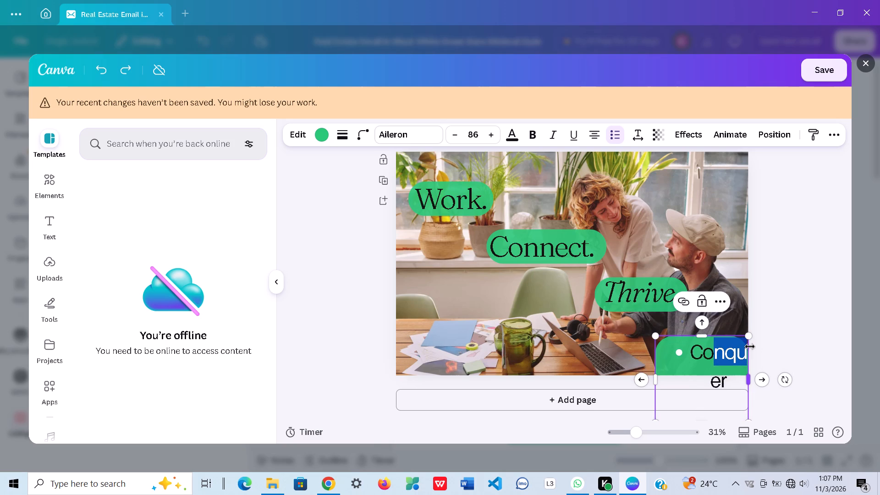
key(ctrl+z)
key(ctrl+z)
key(ctrl+z)
key(ctrl+z)
key(ctrl+z)
key(ctrl+z)
key(ctrl+z)
key(ctrl+z)
key(ctrl+z)
key(ctrl+z)
key(ctrl+z)
key(ctrl+z)
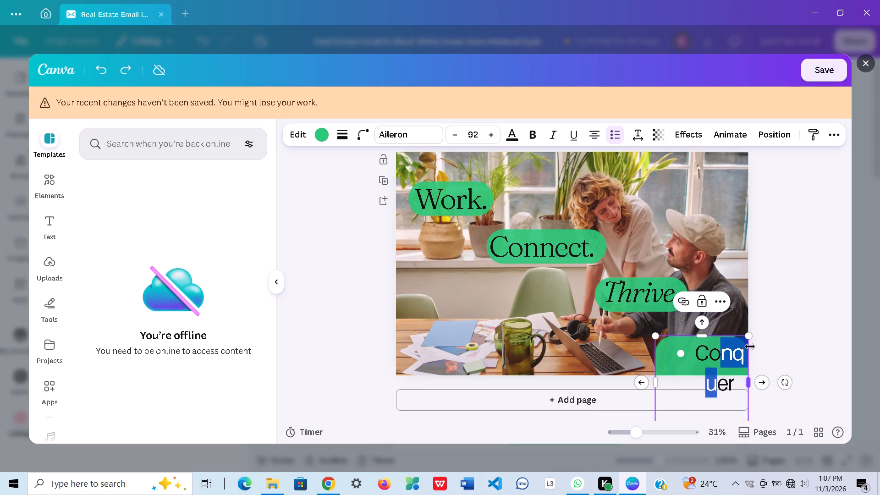
key(ctrl+z)
key(ctrl+z)
Keep undoing back through the earlier font-size increases made to the "Conquer" text.
key(ctrl+z)
key(ctrl+z)
key(ctrl+z)
key(ctrl+z)
key(ctrl+z)
key(ctrl+z)
key(ctrl+z)
key(ctrl+z)
key(ctrl+z)
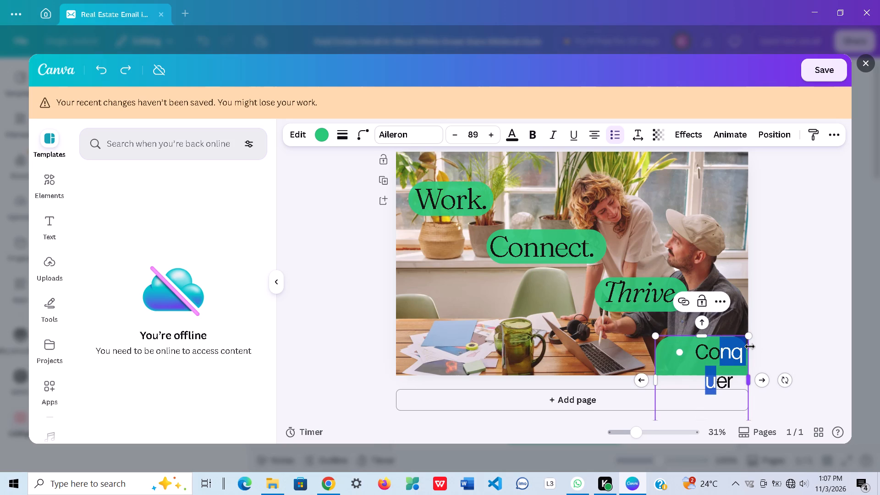
key(ctrl+z)
key(ctrl+z)
key(ctrl+z)
key(ctrl+z)
key(ctrl+z)
key(ctrl+z)
key(ctrl+z)
key(ctrl+z)
key(ctrl+z)
key(ctrl+z)
key(ctrl+z)
key(ctrl+z)
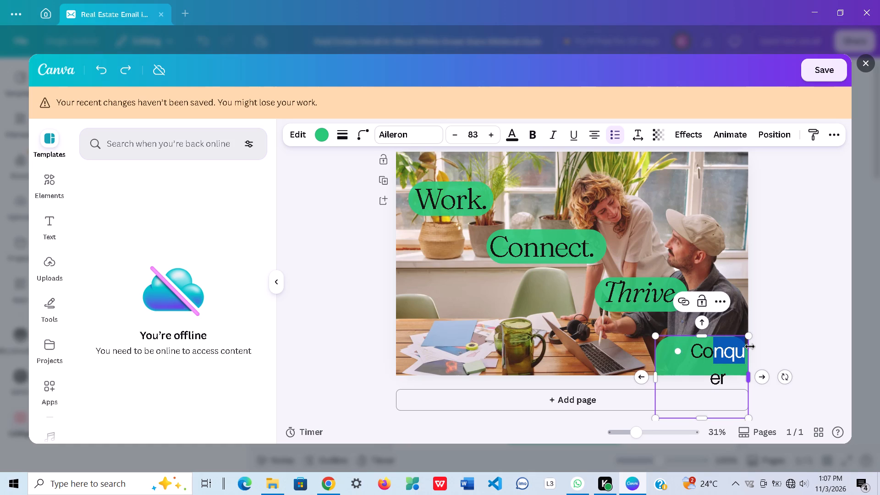
key(ctrl+z)
key(ctrl+z)
key(ctrl+z)
key(ctrl+z)
key(ctrl+z)
key(ctrl+z)
key(ctrl+z)
key(ctrl+z)
key(ctrl+z)
key(ctrl+z)
key(ctrl+z)
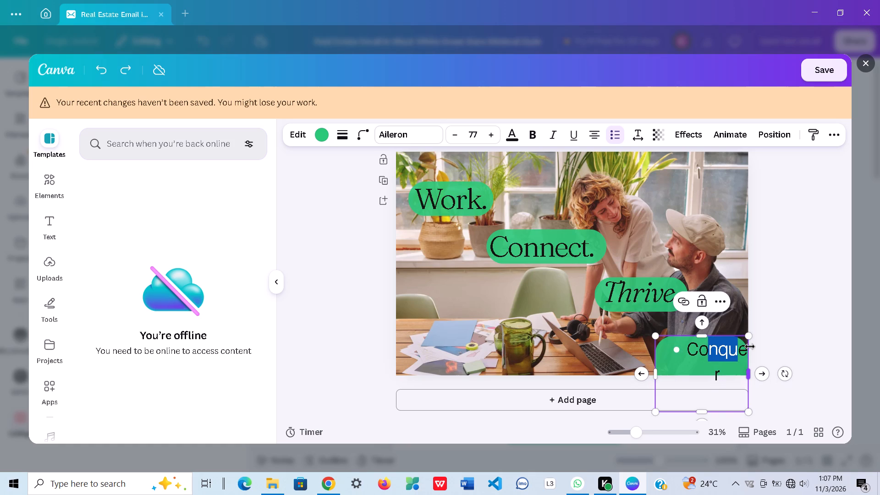
key(ctrl+z)
key(ctrl+z)
key(ctrl+z)
key(ctrl+z)
key(ctrl+z)
key(ctrl+z)
key(ctrl+z)
key(ctrl+z)
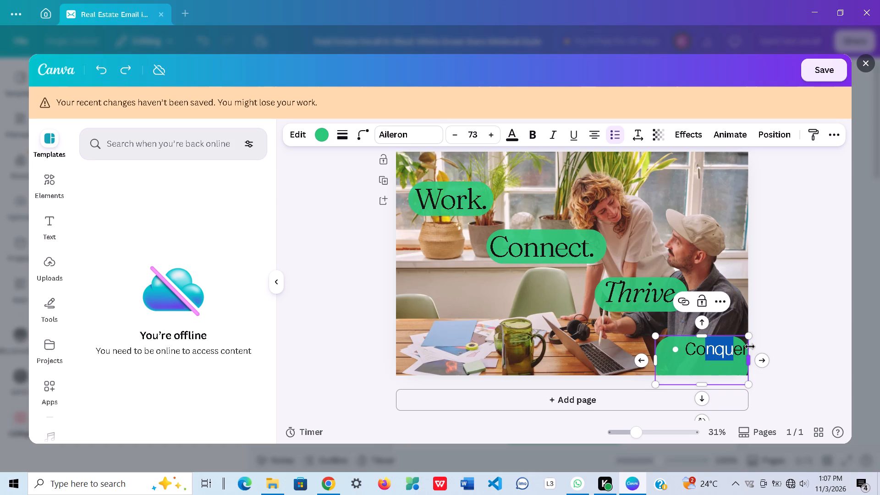
key(ctrl+z)
key(ctrl+z)
key(ctrl+z)
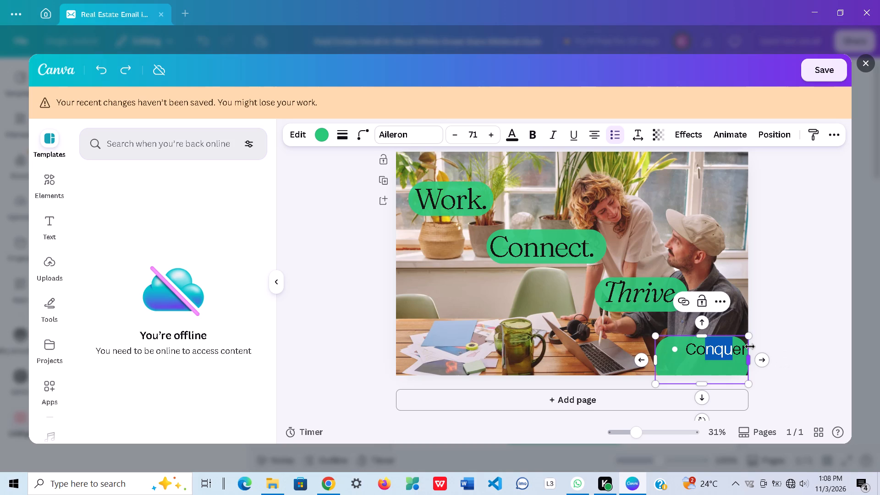
key(ctrl+z)
key(ctrl+z)
key(ctrl+z)
key(ctrl+z)
key(ctrl+z)
key(ctrl+z)
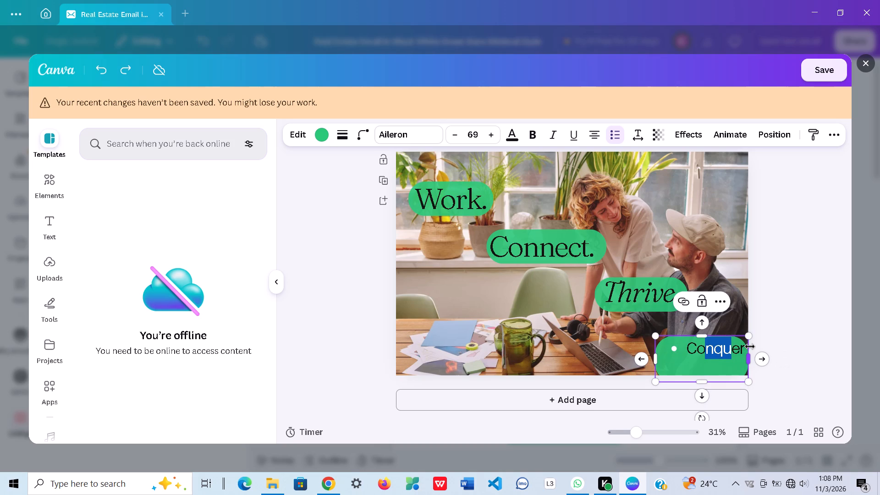
key(ctrl+z)
key(ctrl+z)
key(ctrl+z)
key(ctrl+z)
key(ctrl+z)
key(ctrl+z)
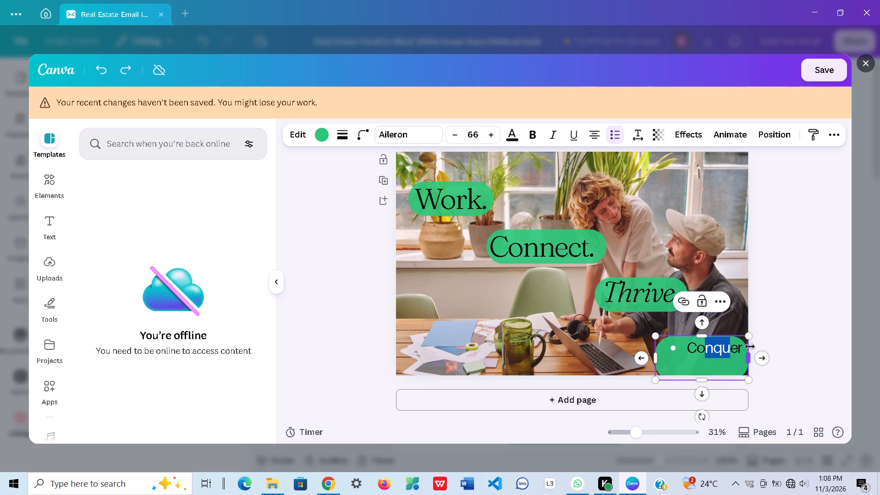
key(ctrl+z)
key(ctrl+z)
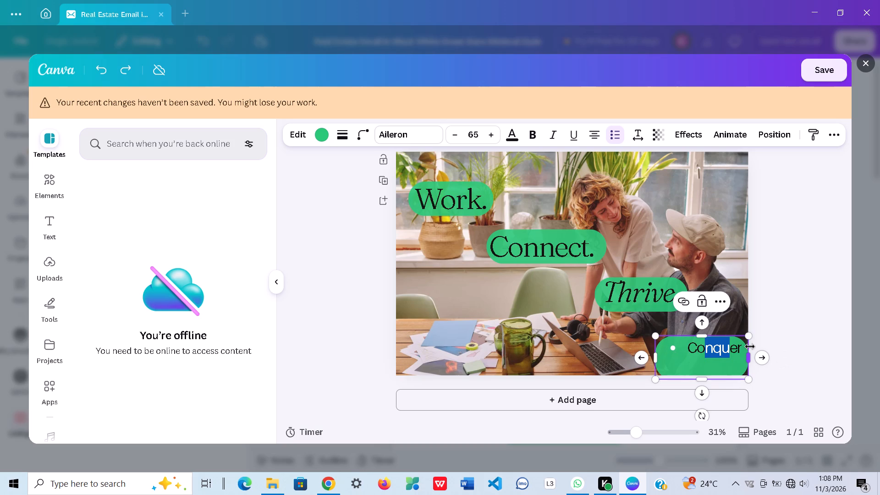
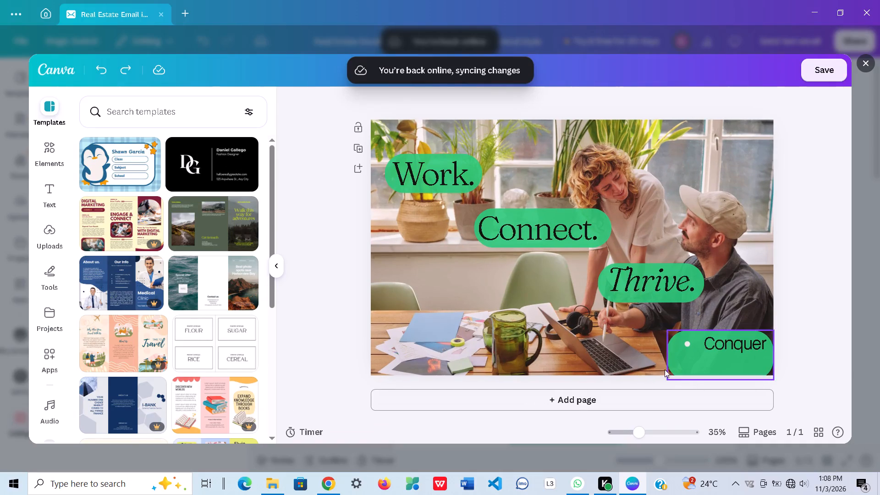
Delete the green "Conquer" label from the lower-right corner of the banner image.
click(726, 354)
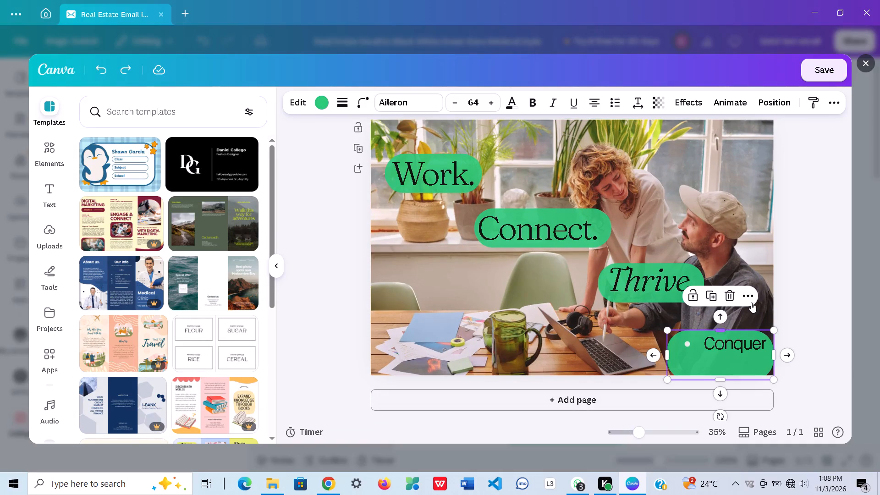
click(752, 299)
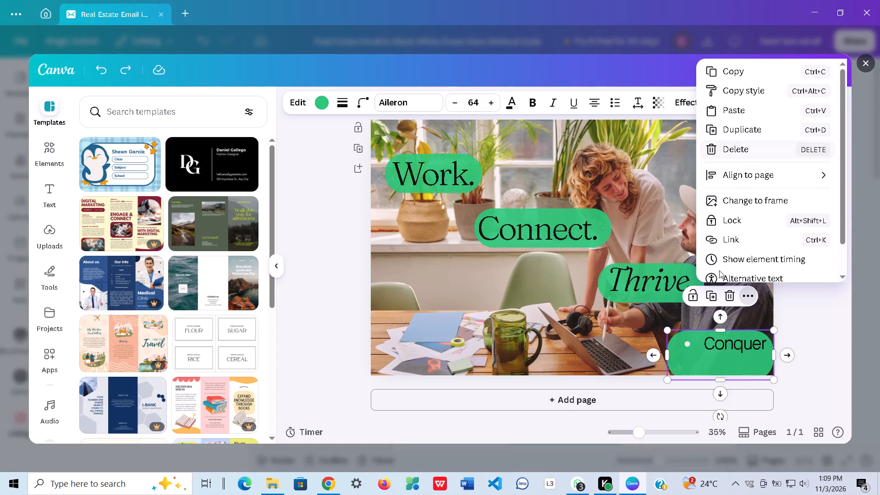
click(728, 297)
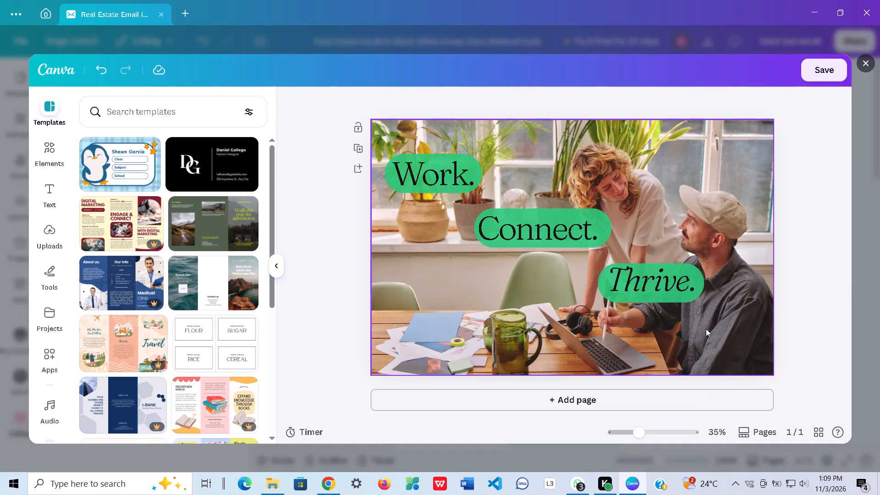
Copy the green pill shape behind "Connect." via the layer list and place the copy in the banner's lower-right corner, below "Thrive.".
click(683, 290)
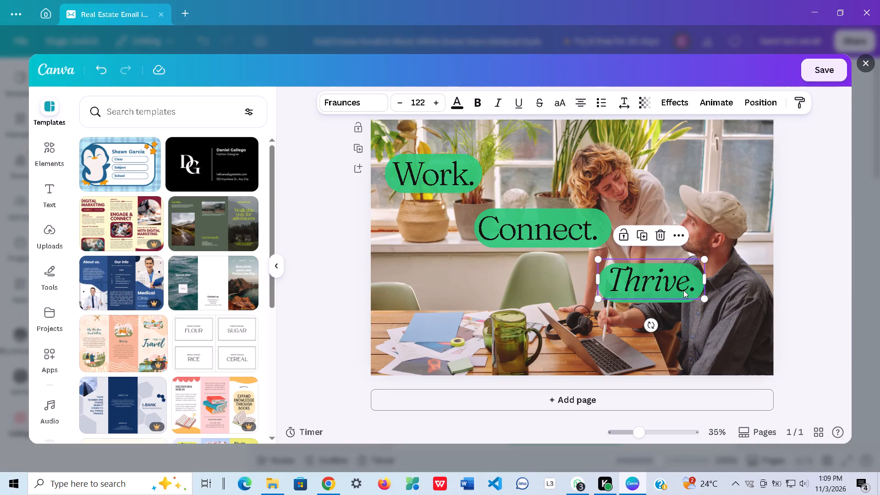
click(759, 98)
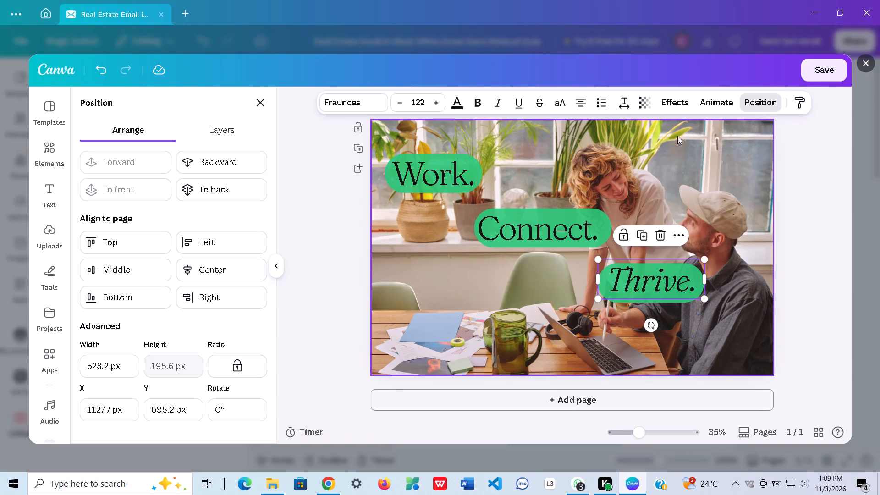
click(676, 233)
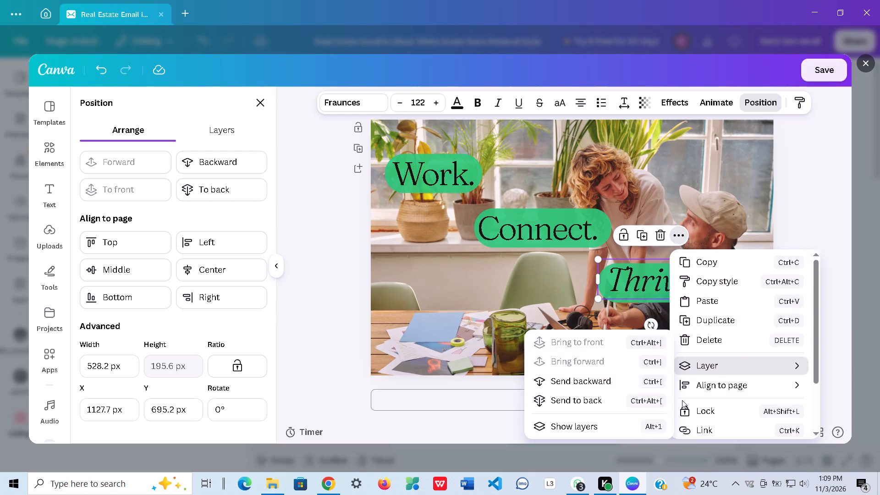
click(637, 420)
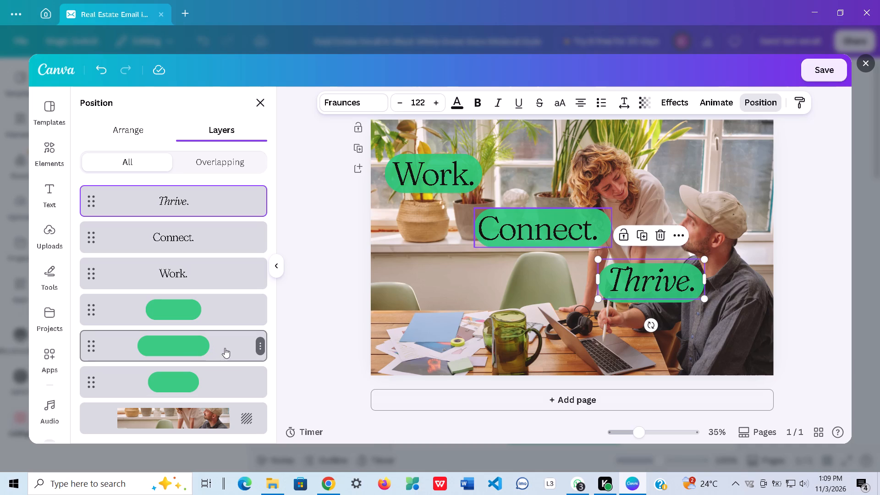
click(260, 341)
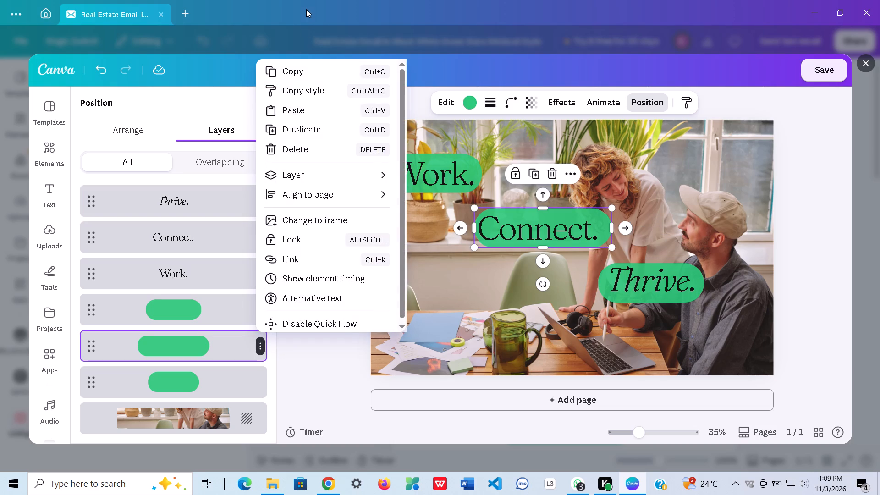
click(300, 73)
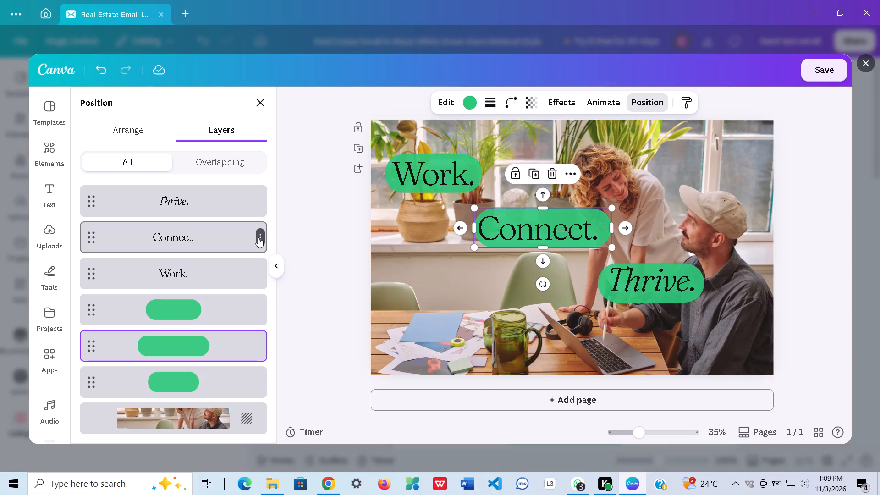
drag(588, 319, 704, 340)
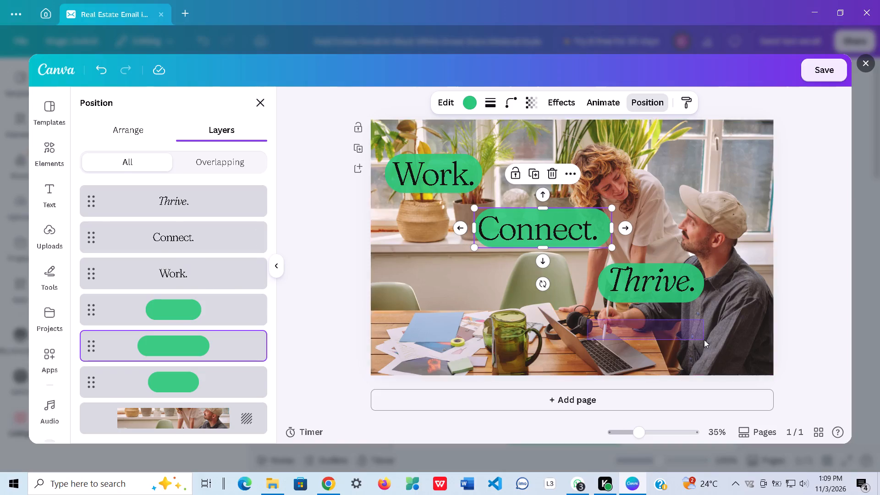
click(704, 340)
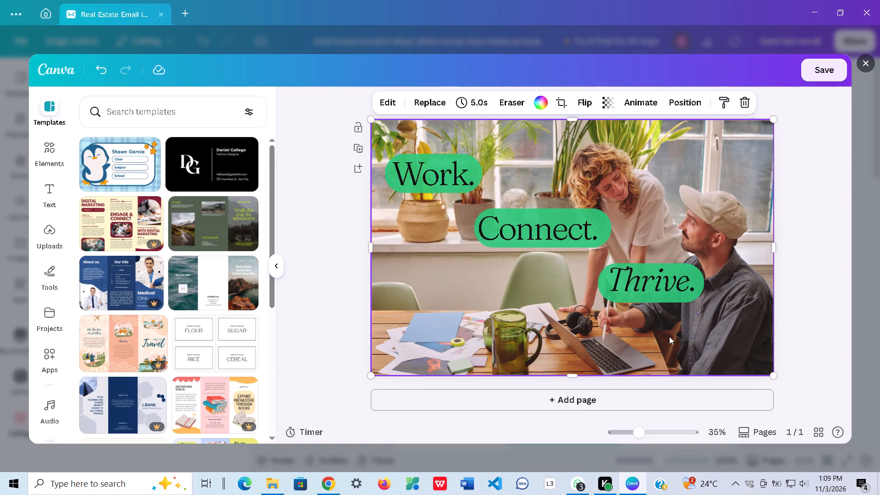
key(ctrl+v)
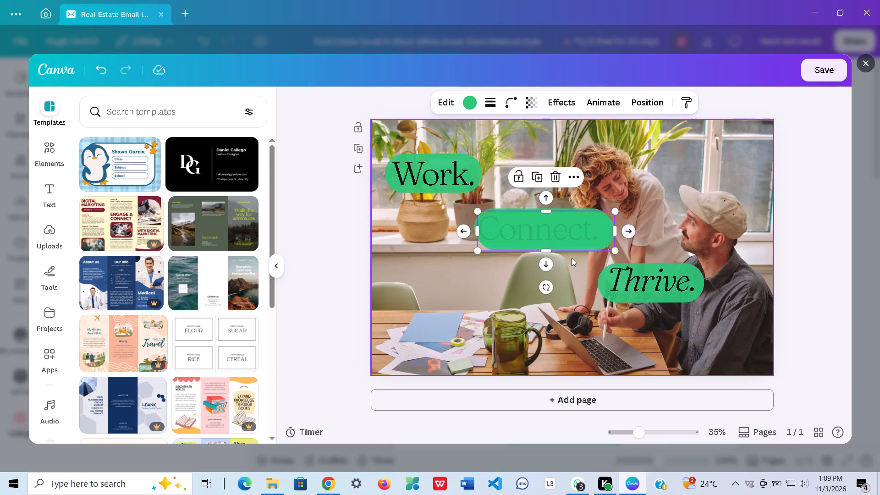
drag(554, 235, 604, 317)
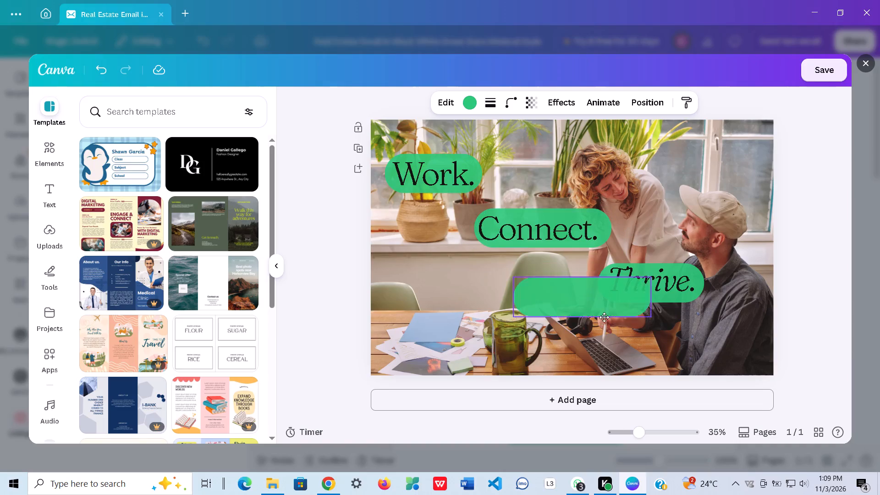
drag(604, 317, 682, 347)
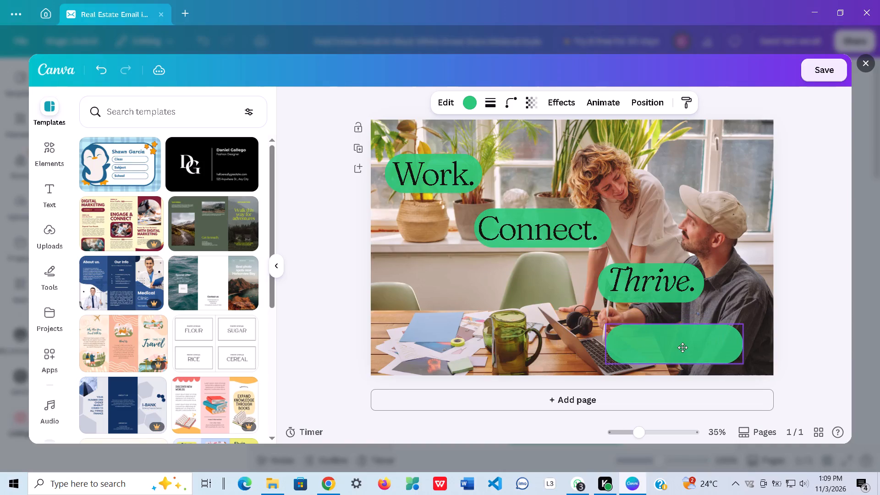
drag(682, 347, 713, 353)
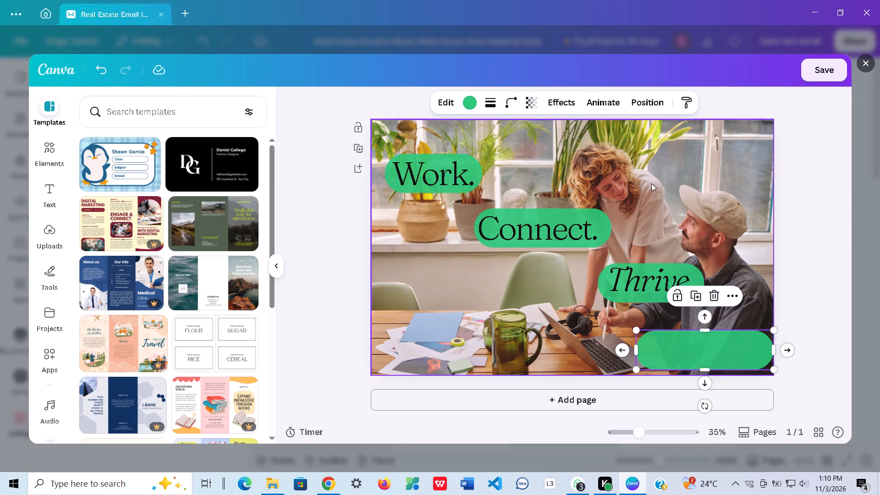
Copy the "Connect." text layer and position the copy over the empty green pill in the banner's lower-right corner.
click(674, 177)
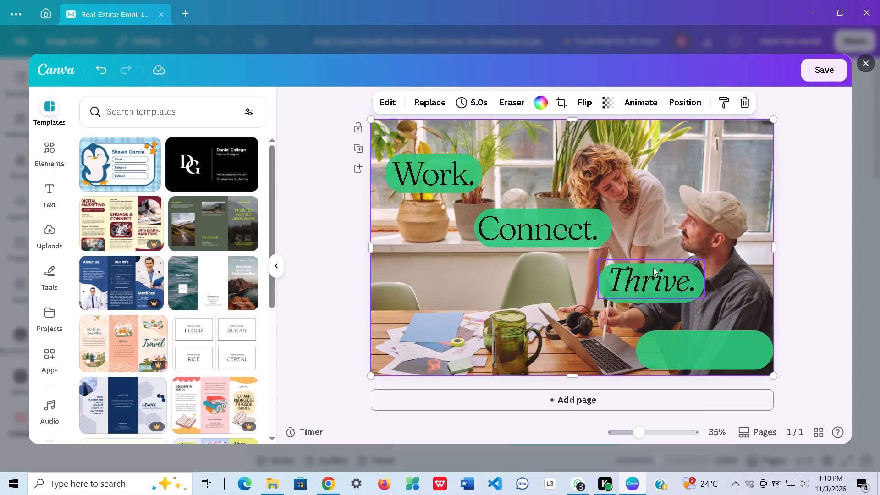
click(687, 103)
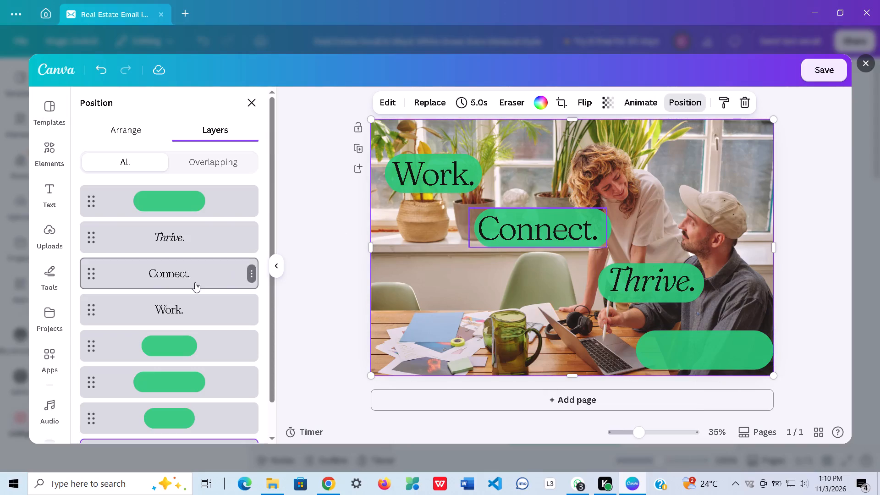
click(251, 274)
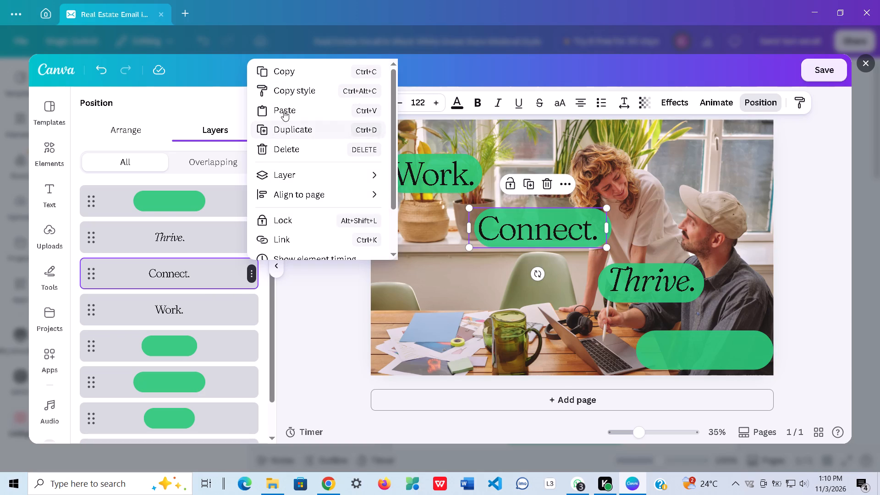
click(314, 71)
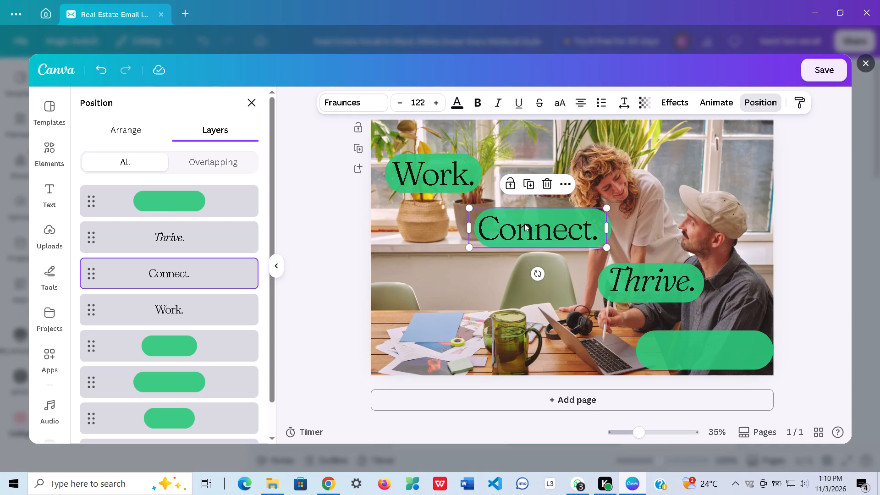
key(ctrl+v)
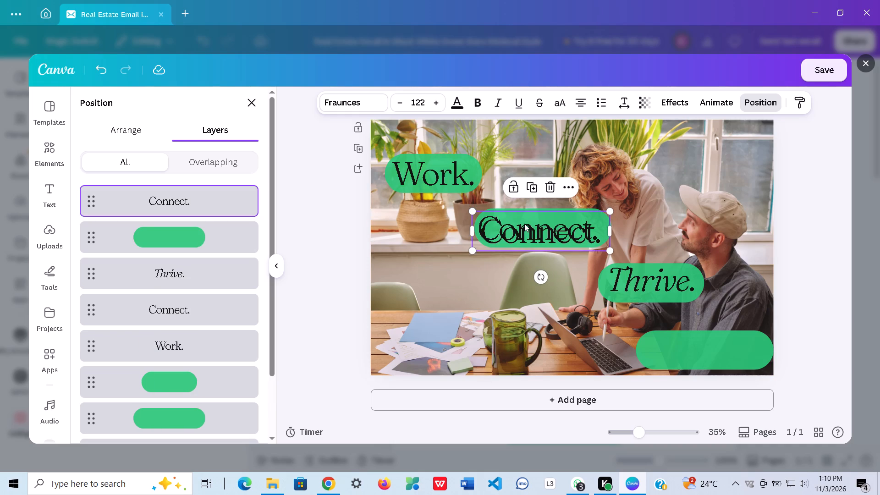
drag(524, 224, 644, 325)
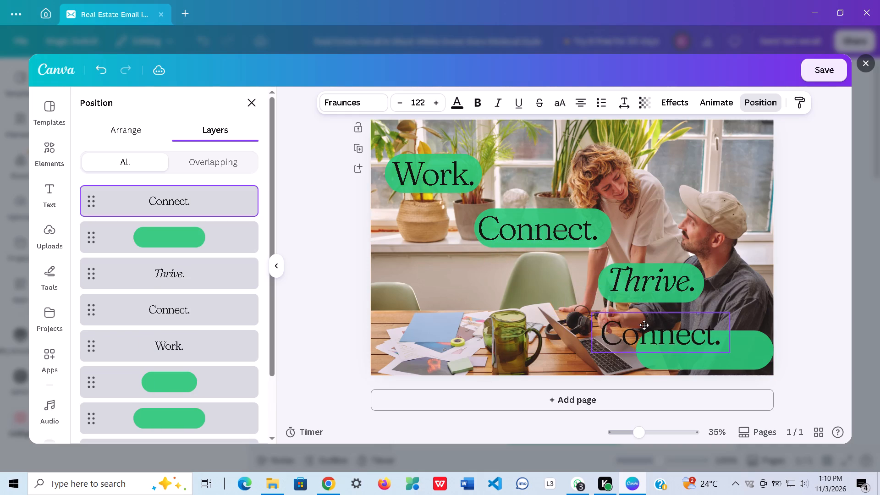
drag(644, 325, 686, 343)
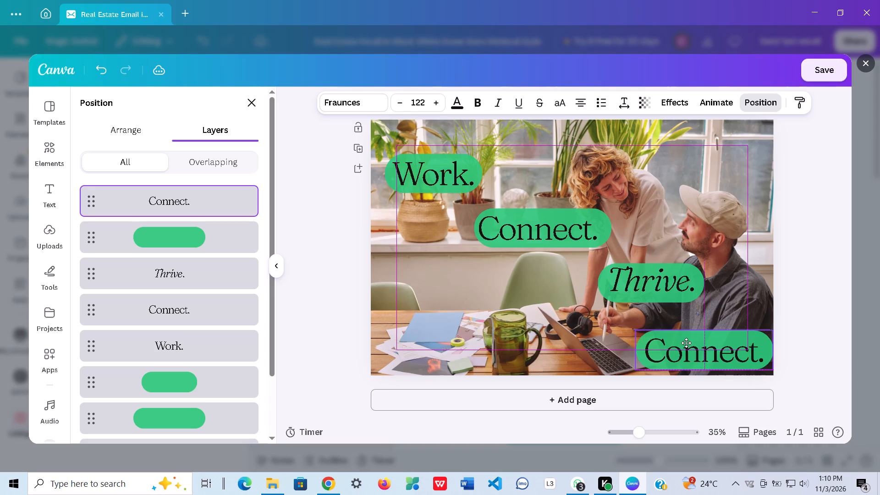
drag(686, 343, 687, 339)
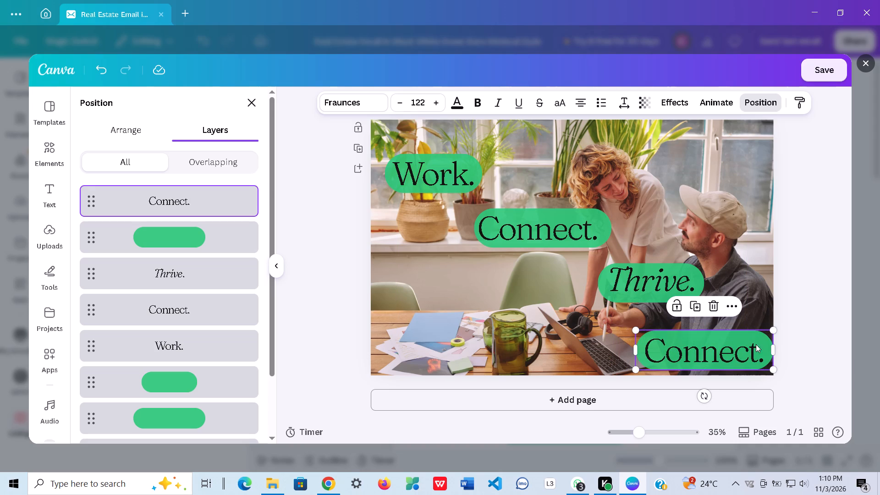
Replace the copied "Connect." text on the lower-right pill with "Conquer".
double_click(762, 348)
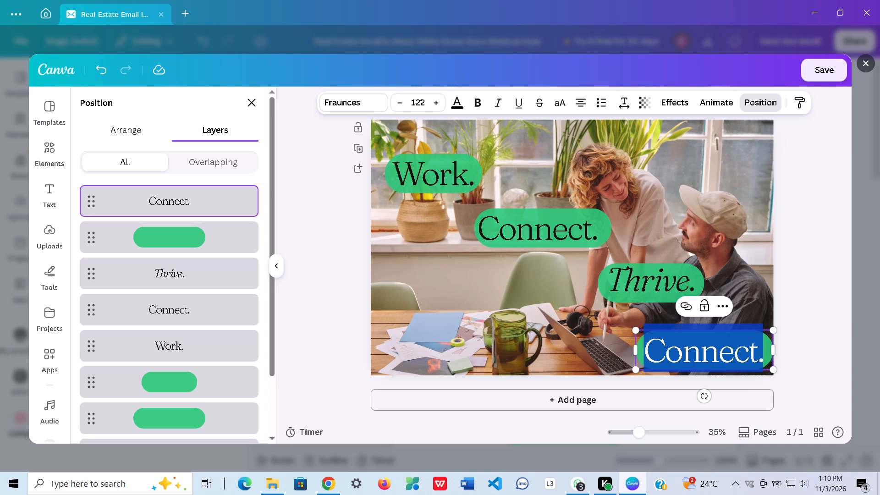
key(c)
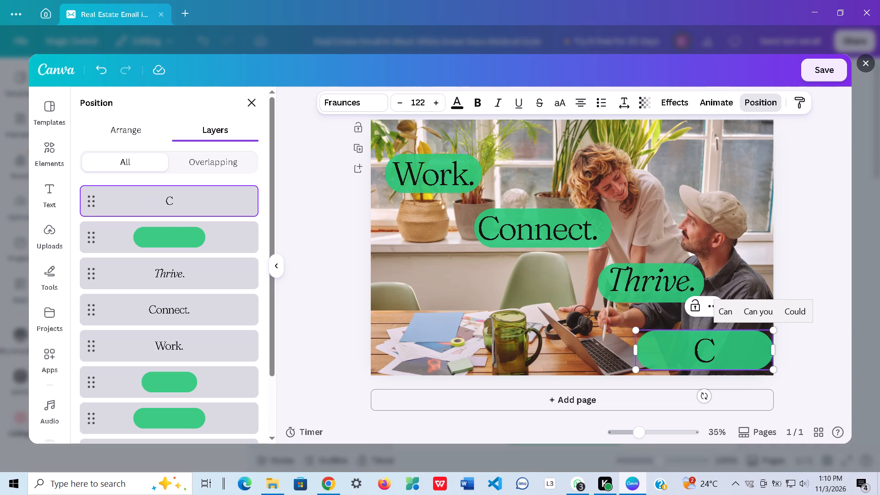
text(on)
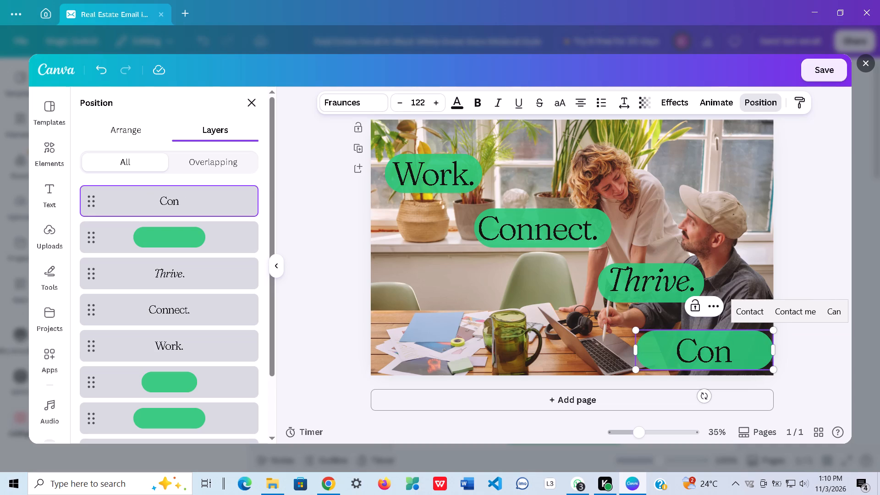
key(q)
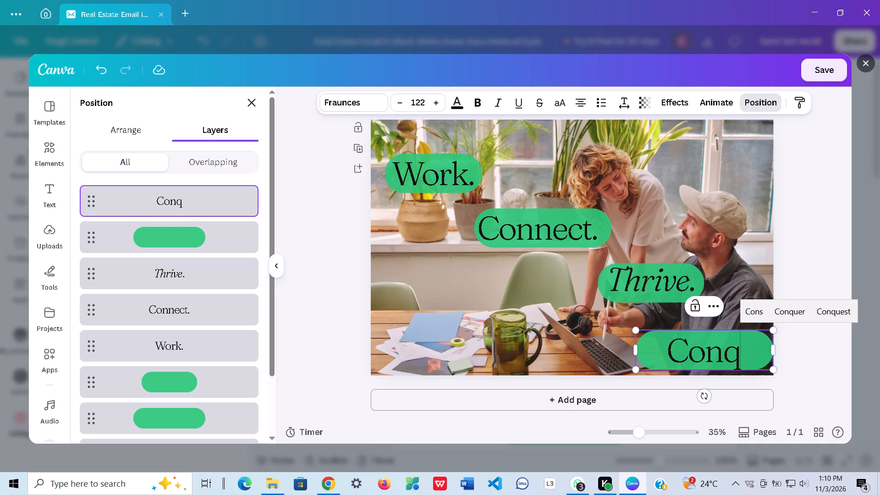
click(802, 315)
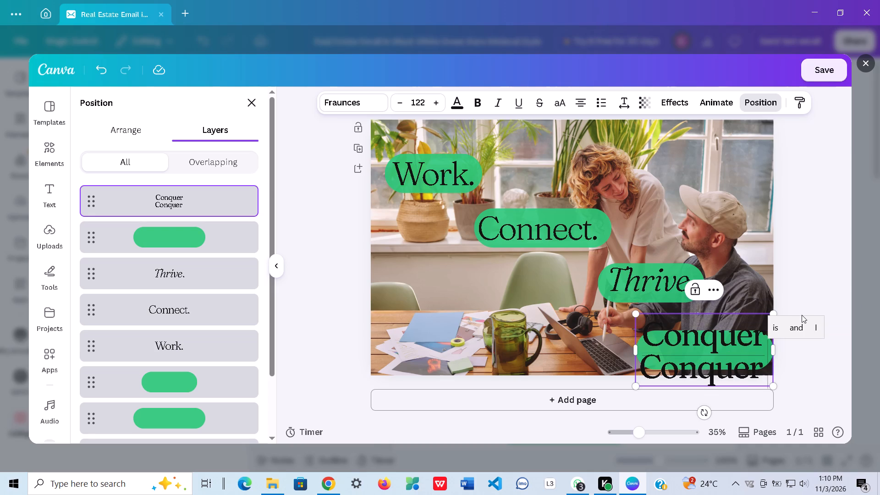
Scale the "Conquer" text box on the lower-right pill down to a font size of about 94.6.
drag(638, 384, 638, 384)
drag(638, 384, 668, 362)
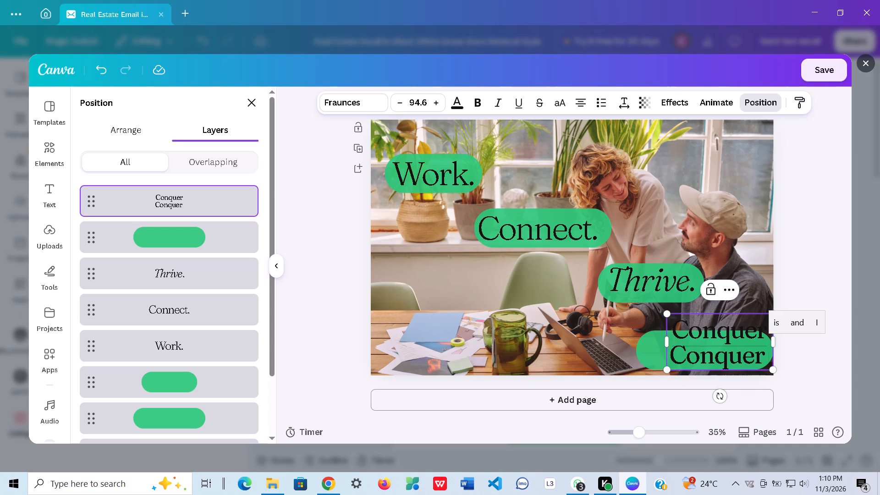
Remove the duplicate second line from the "Conquer" text so that only one "Conquer" remains.
key(BackSpace)
key(BackSpace)
key(BackSpace)
key(BackSpace)
key(BackSpace)
key(BackSpace)
key(BackSpace)
key(BackSpace)
key(BackSpace)
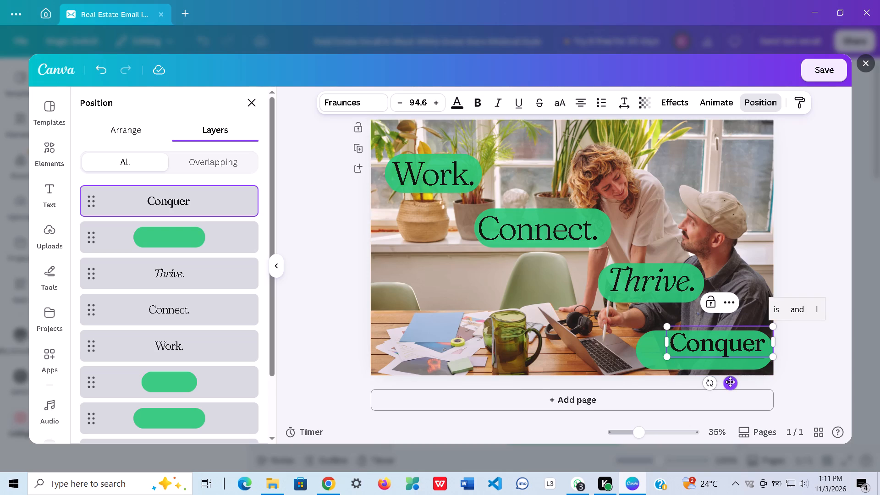
Reposition the "Conquer" text so it sits roughly centred on the green pill in the banner's lower-right corner.
drag(730, 382, 718, 390)
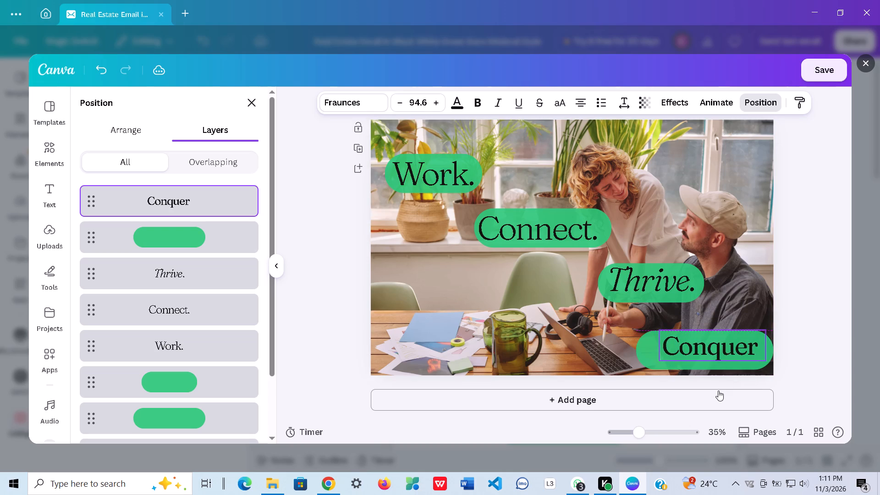
drag(718, 390, 719, 388)
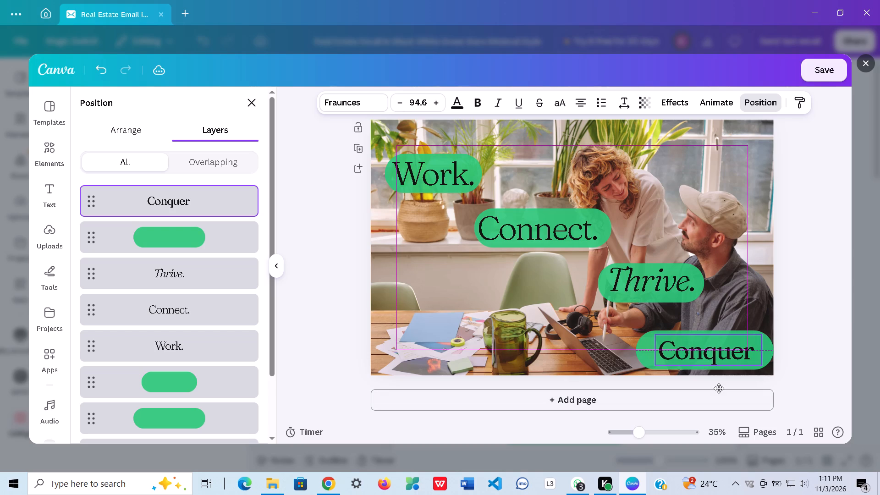
drag(719, 388, 719, 388)
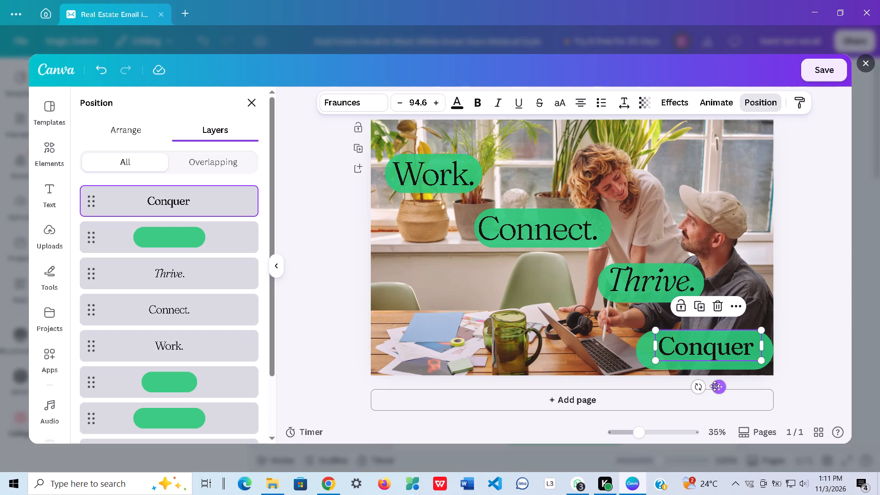
drag(715, 386, 715, 390)
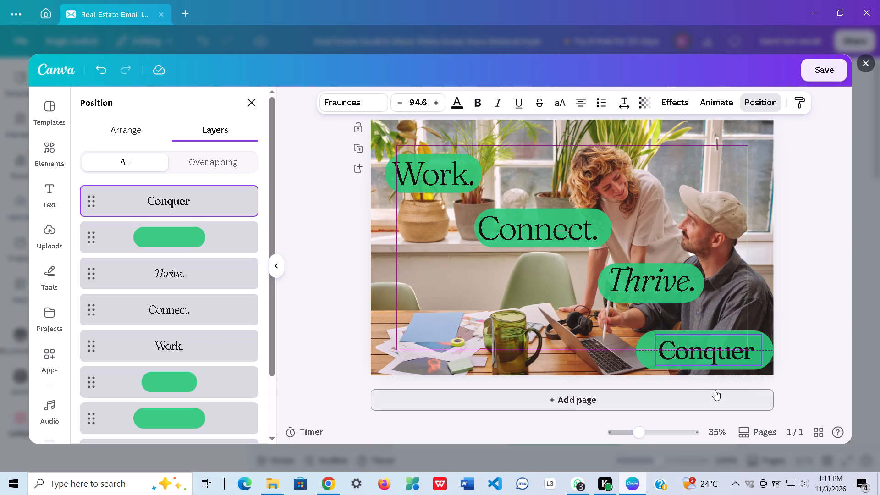
drag(715, 390, 714, 391)
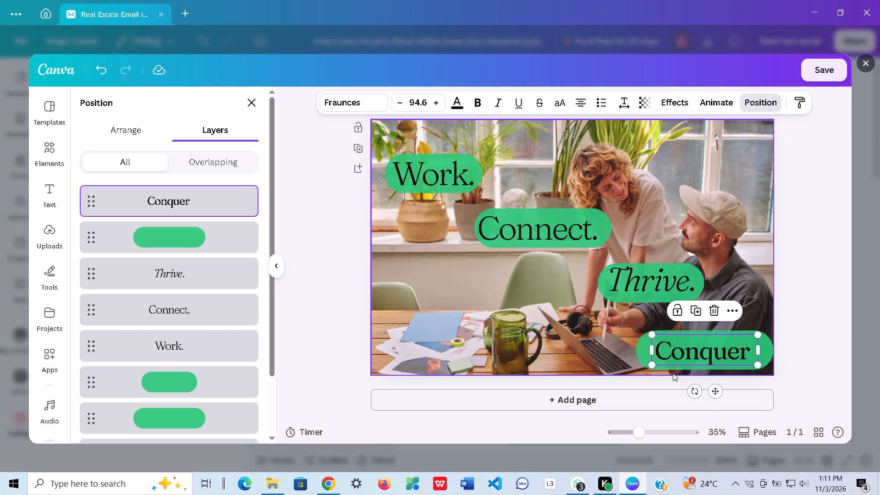
Enlarge the "Conquer" text to a font size of about 101 and widen its text box to about 580.
drag(653, 362, 652, 362)
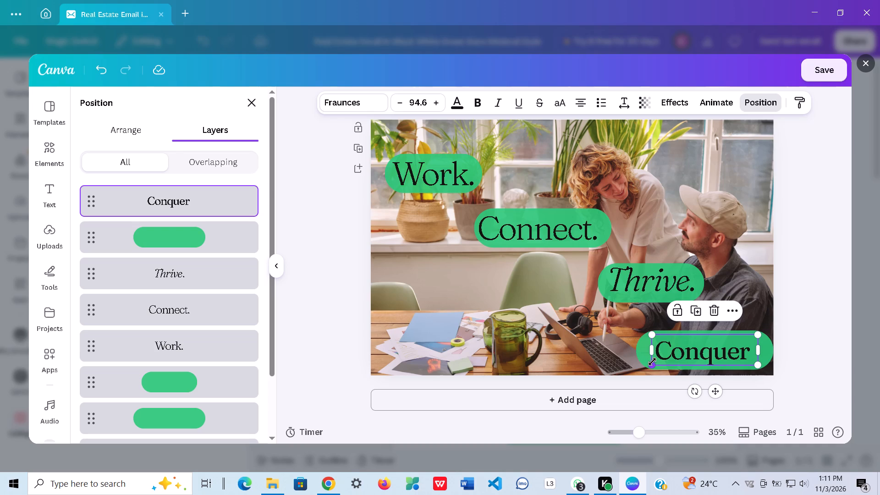
drag(652, 362, 649, 366)
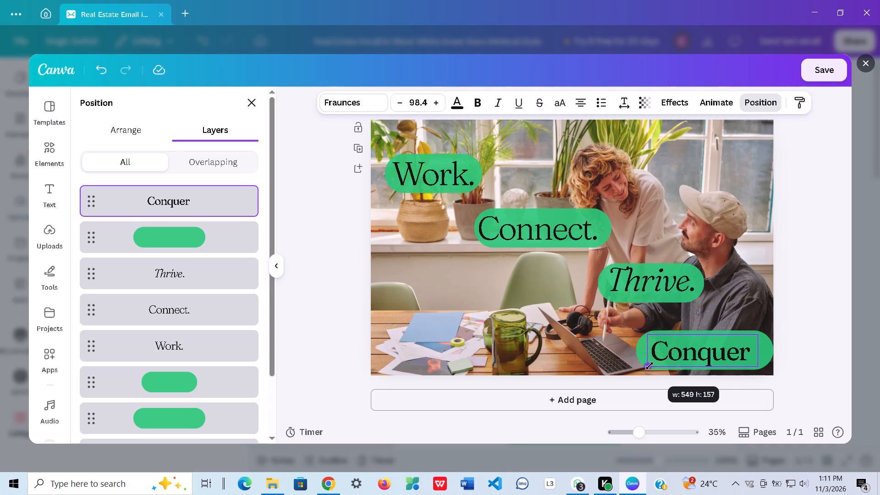
drag(649, 366, 649, 369)
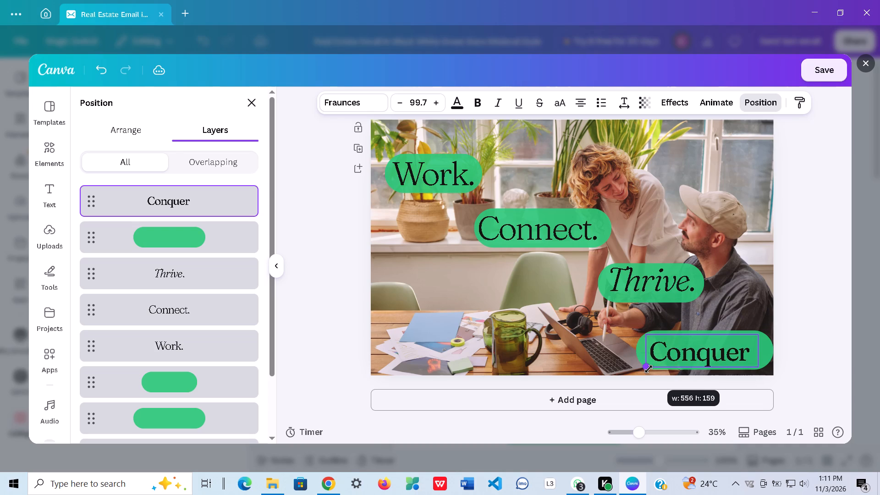
drag(649, 369, 647, 368)
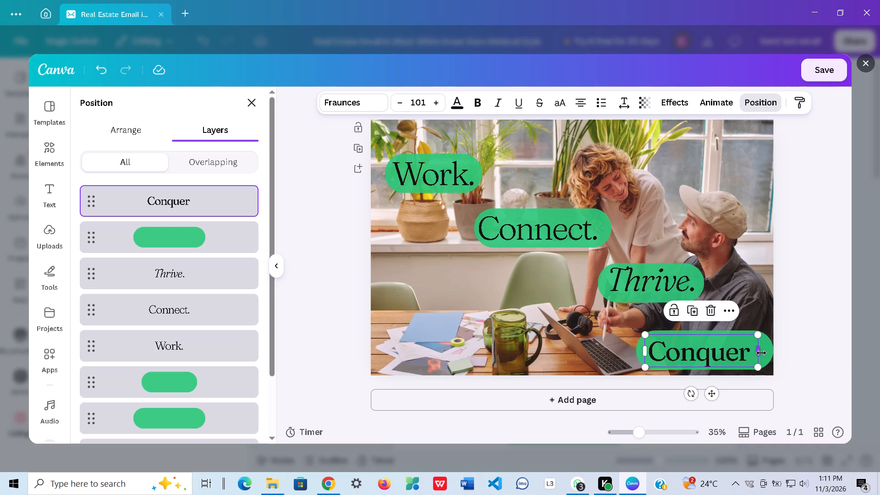
drag(761, 352, 763, 352)
drag(763, 352, 764, 352)
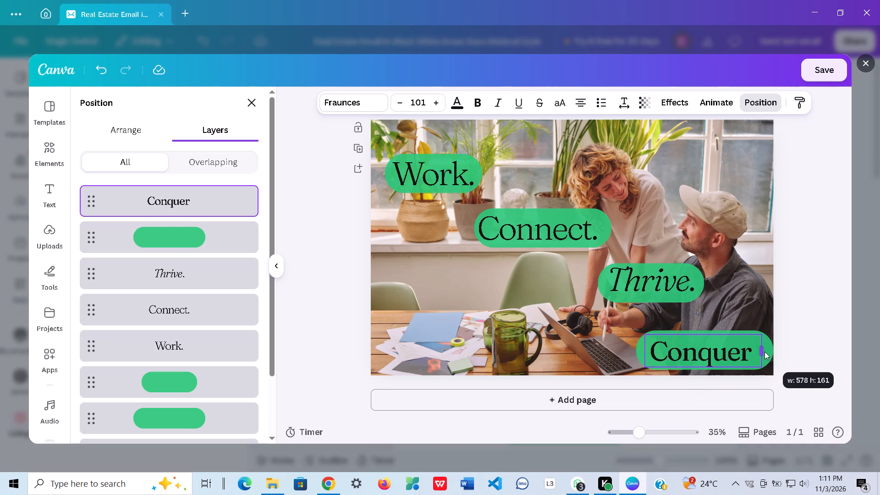
drag(764, 352, 765, 352)
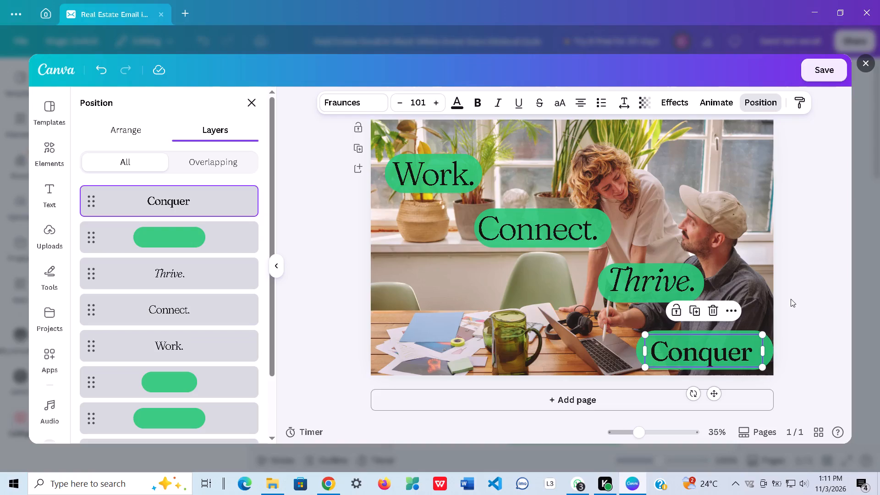
Save the edited banner image back into the email design.
click(328, 374)
scroll(555, 233, up, 3)
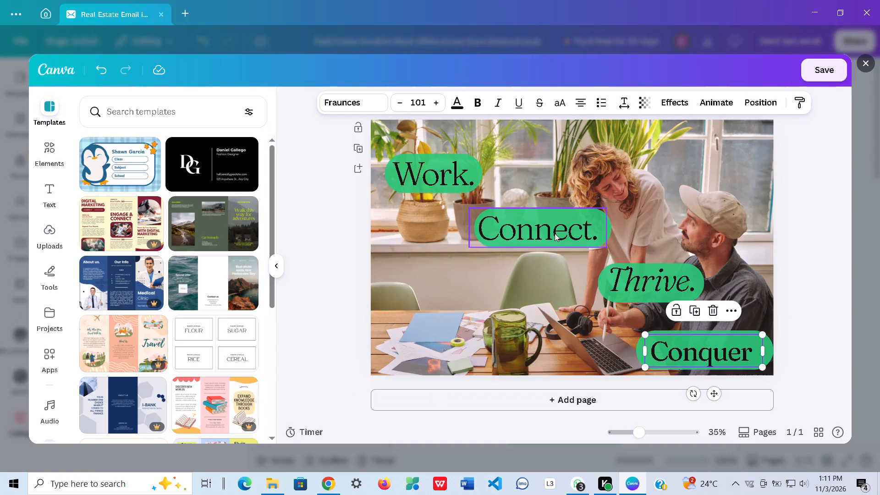
scroll(555, 233, down, 2)
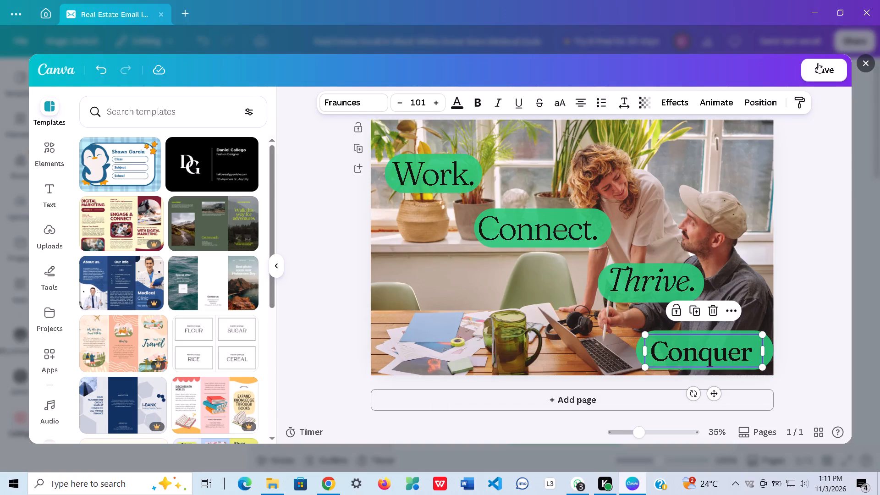
click(818, 63)
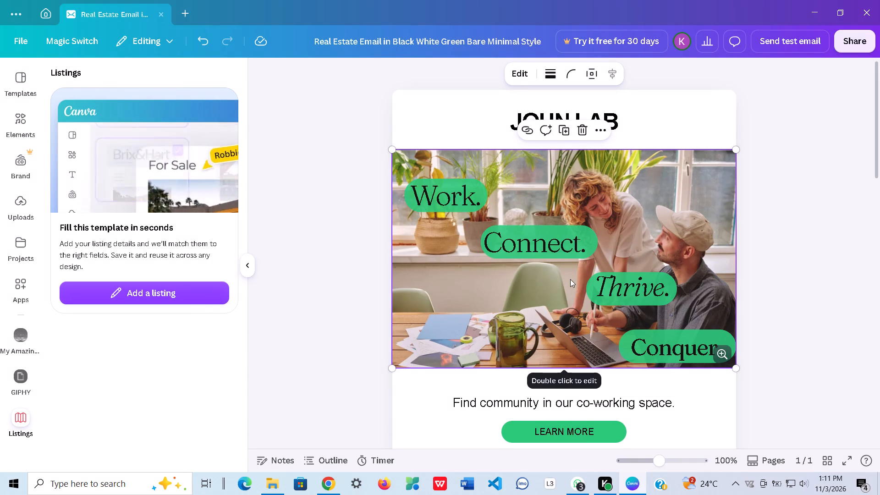
Review the whole email from the updated banner through the content sections down to the footer.
scroll(570, 279, down, 4)
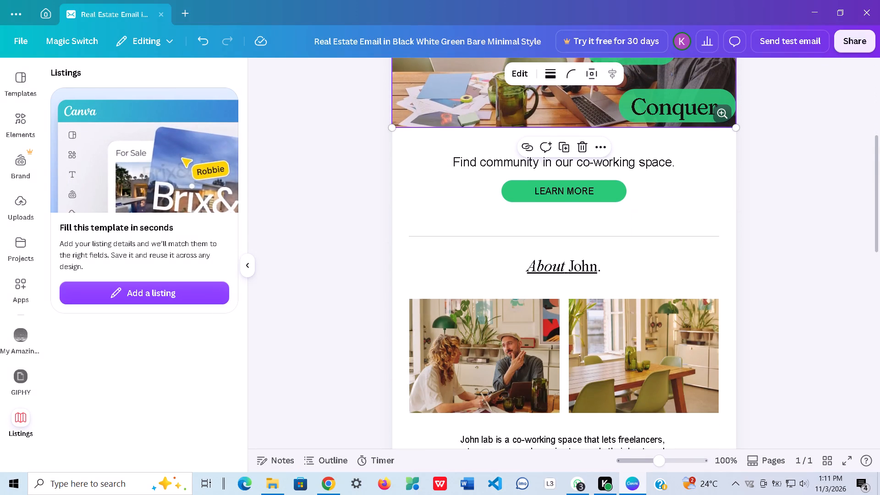
scroll(570, 279, down, 3)
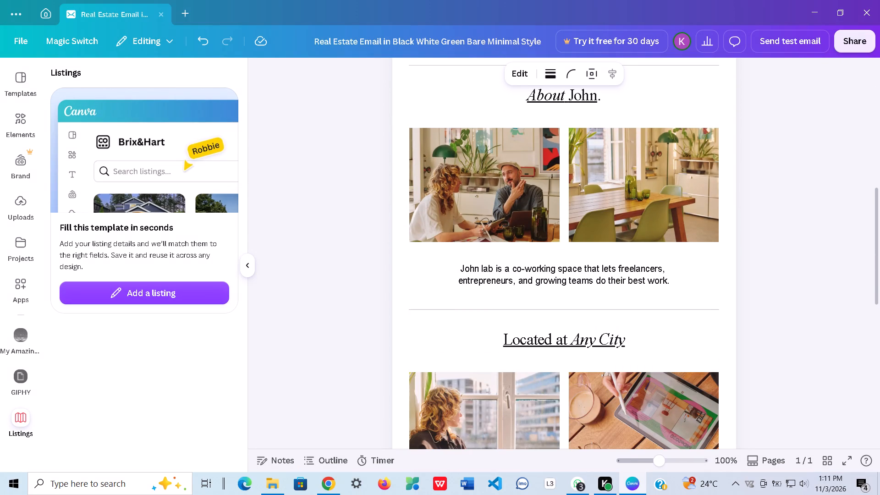
scroll(570, 279, up, 2)
scroll(570, 279, down, 7)
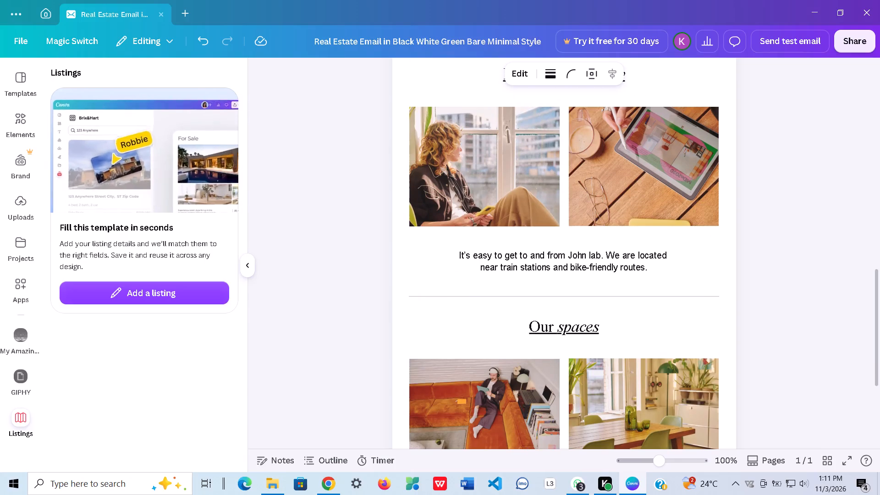
scroll(570, 279, down, 5)
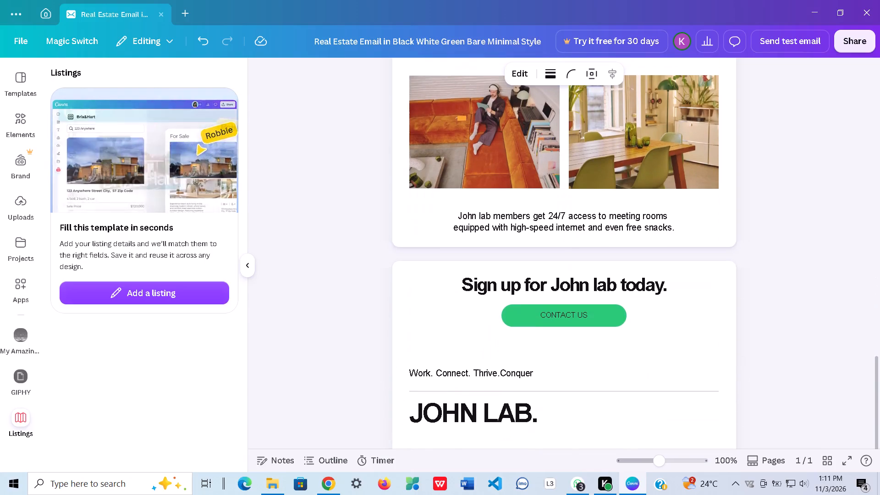
scroll(570, 279, down, 2)
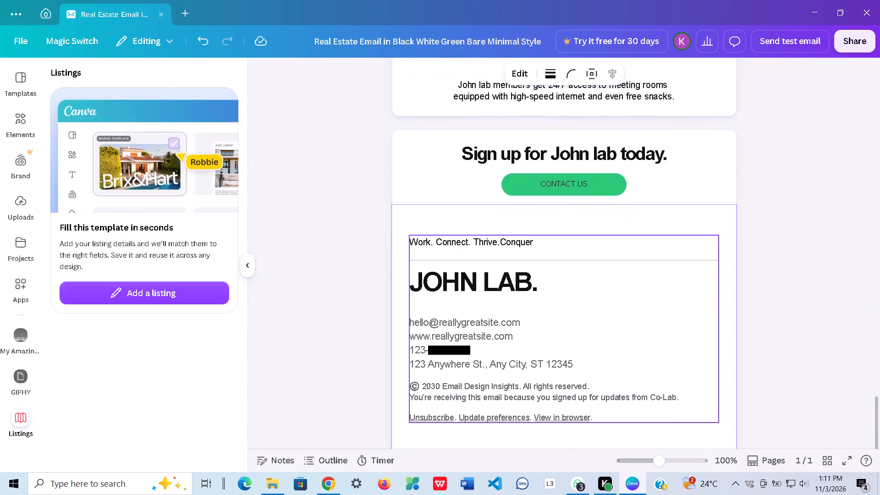
scroll(570, 279, down, 1)
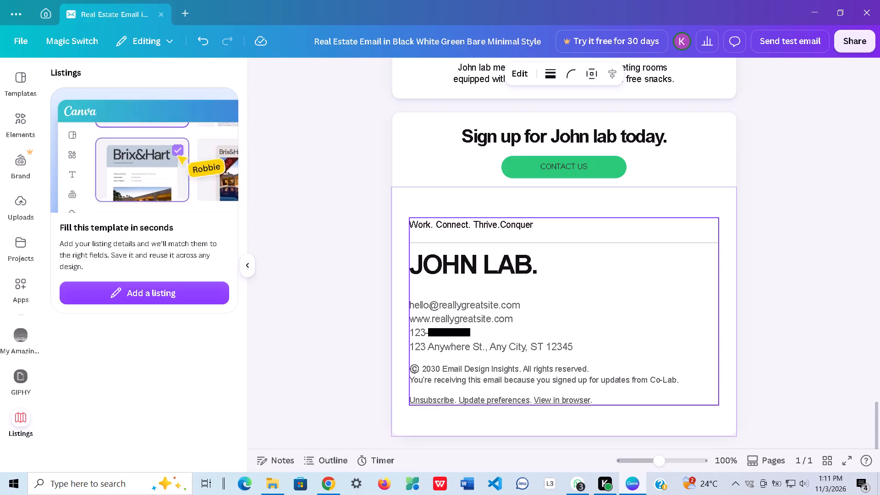
scroll(570, 279, up, 8)
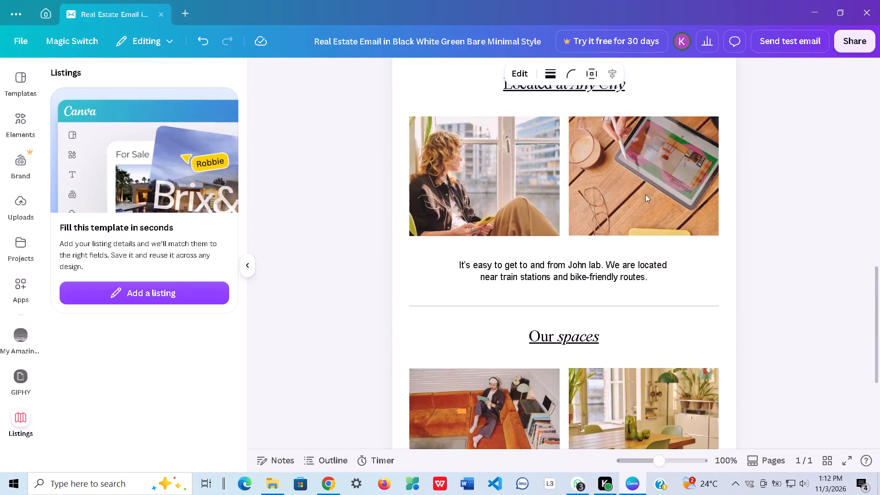
Open the full list of ways to share and publish the email design.
click(859, 34)
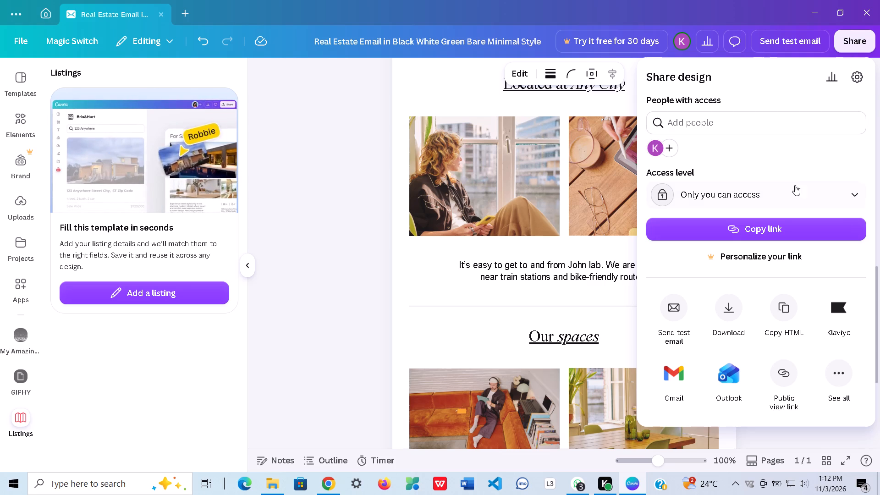
scroll(788, 177, down, 2)
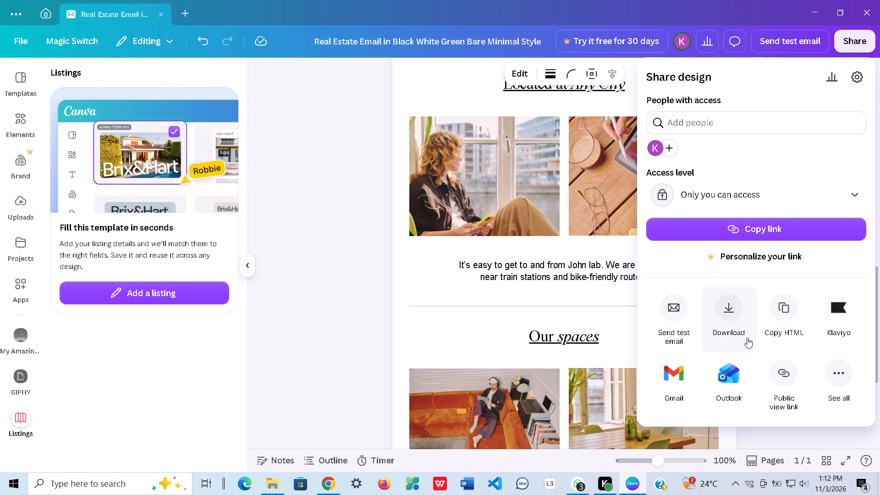
scroll(747, 338, down, 1)
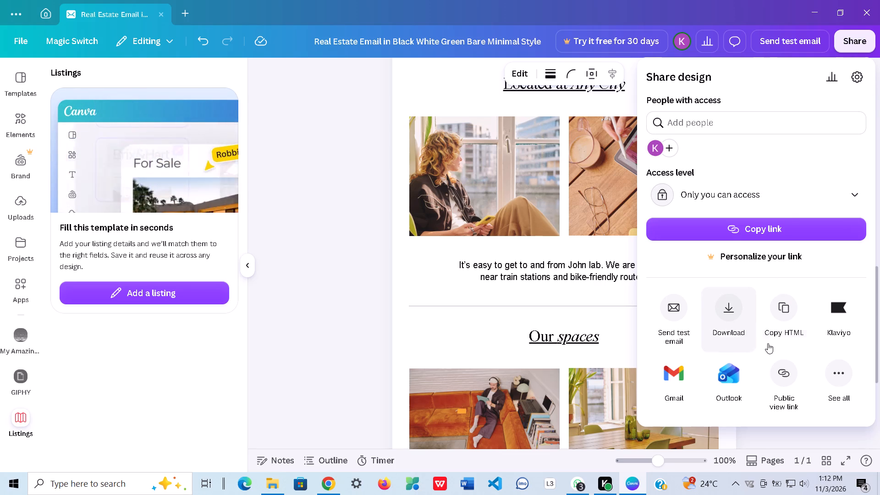
click(837, 379)
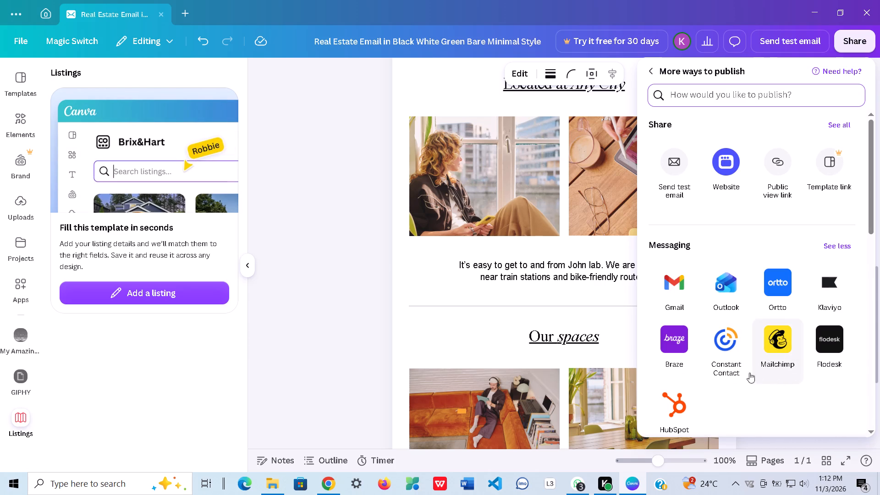
Examine the available publishing options across all categories and expand the Share category to show all its options.
triple_click(872, 431)
triple_click(872, 431)
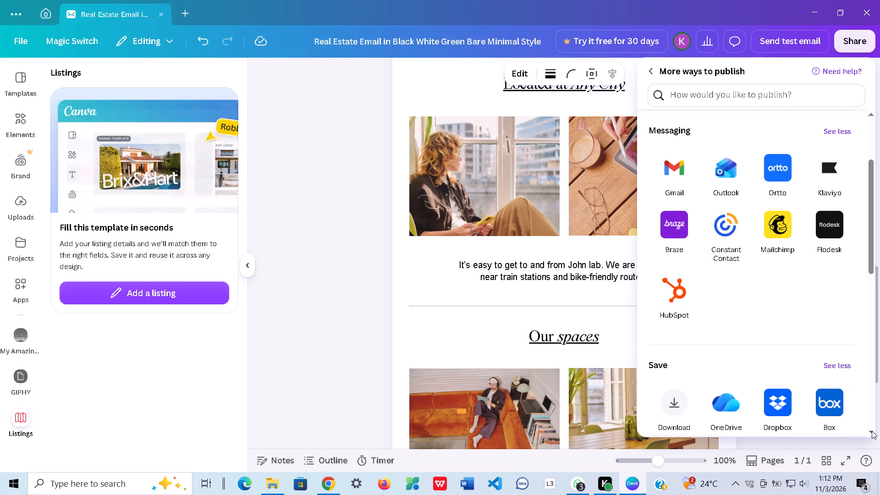
double_click(872, 431)
triple_click(872, 431)
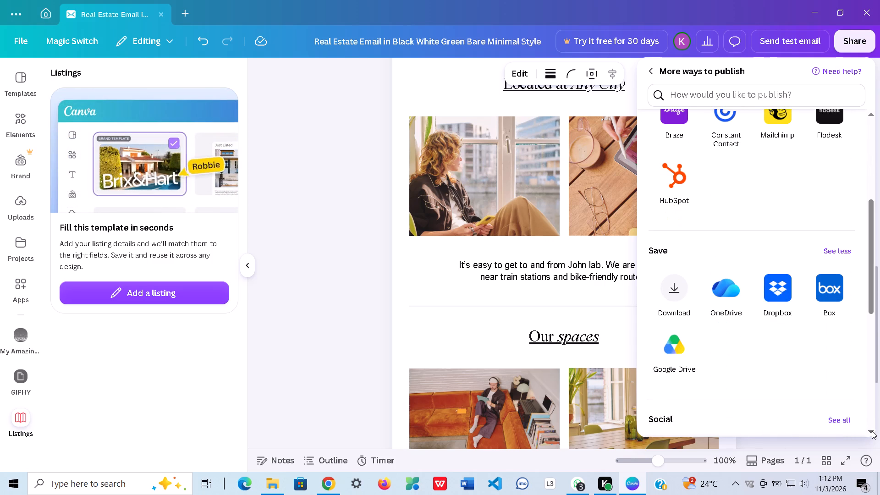
triple_click(872, 431)
triple_click(872, 431)
triple_click(872, 431)
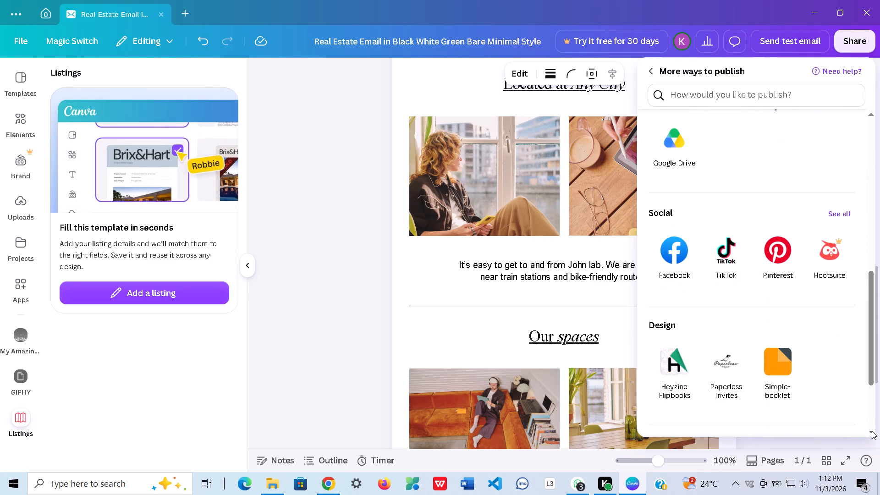
triple_click(872, 431)
triple_click(872, 431)
click(872, 431)
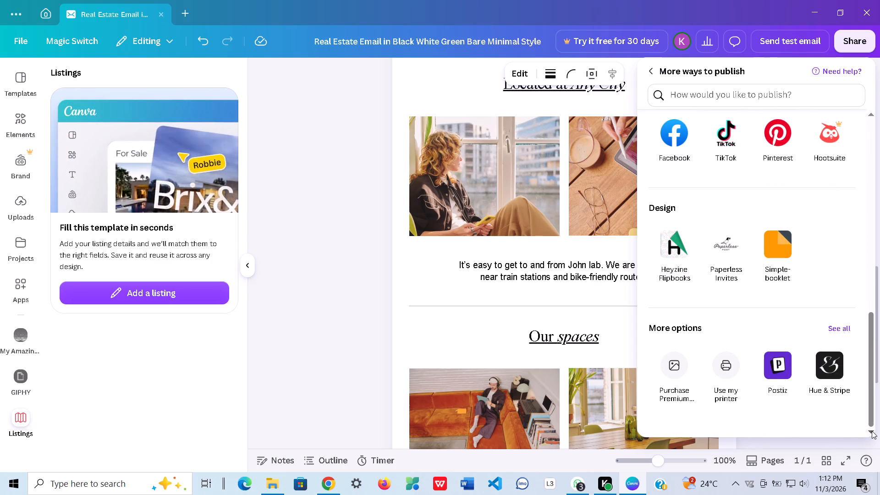
scroll(872, 431, up, 6)
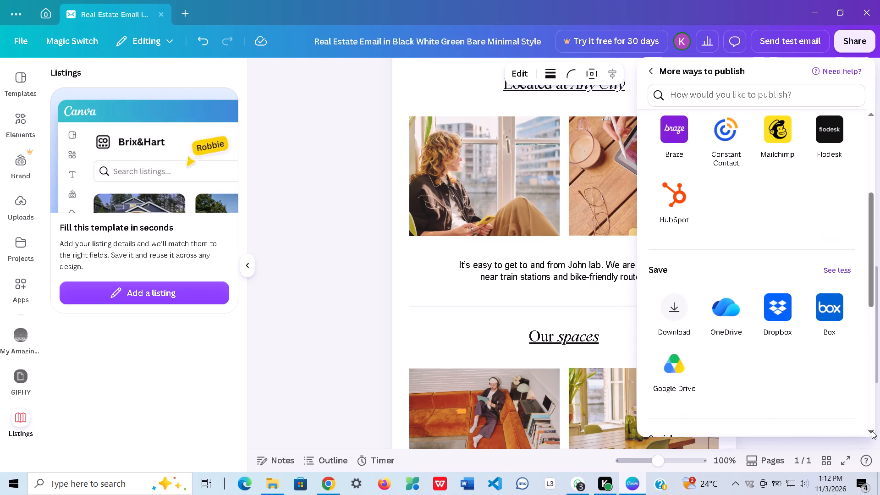
scroll(872, 431, up, 3)
scroll(872, 431, down, 2)
scroll(872, 431, up, 1)
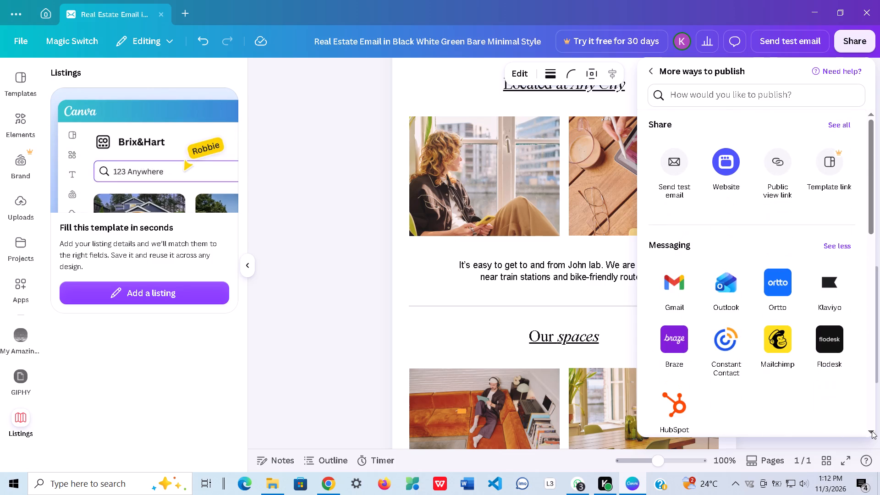
scroll(872, 431, up, 3)
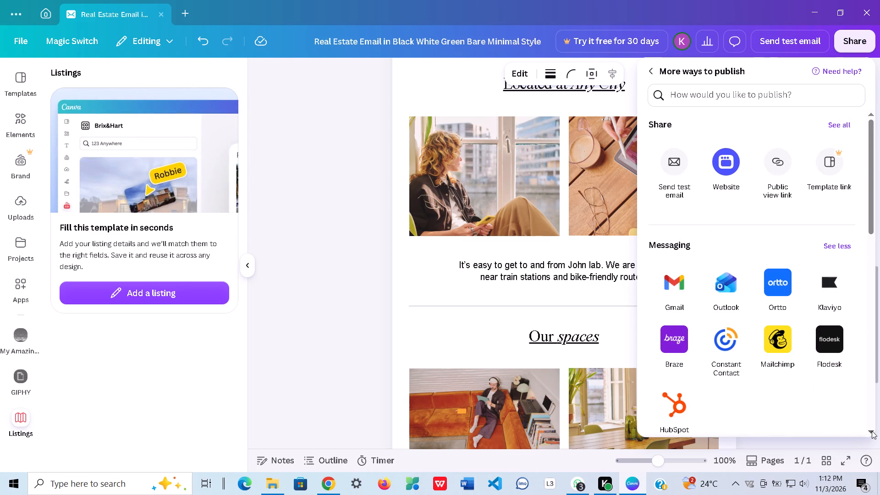
scroll(872, 431, down, 1)
scroll(872, 431, up, 1)
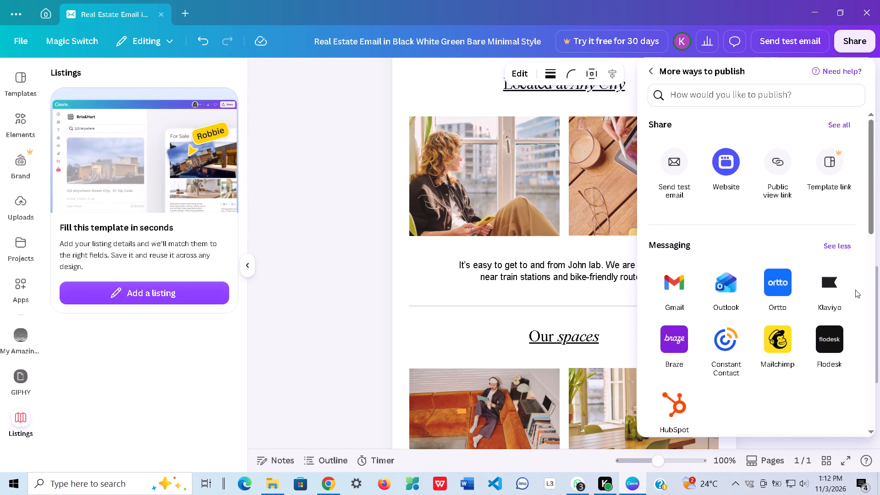
click(846, 126)
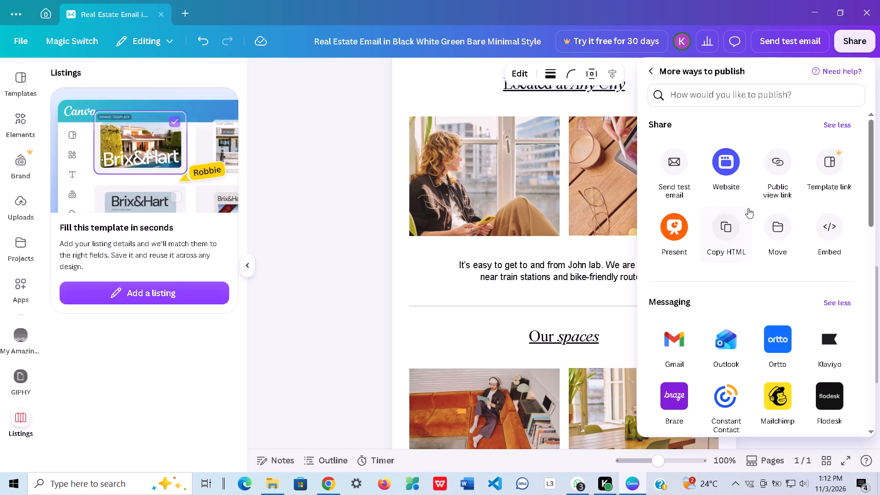
Move the email design into the "My Amazing Projects" folder within Your Projects and dismiss the notification.
click(765, 230)
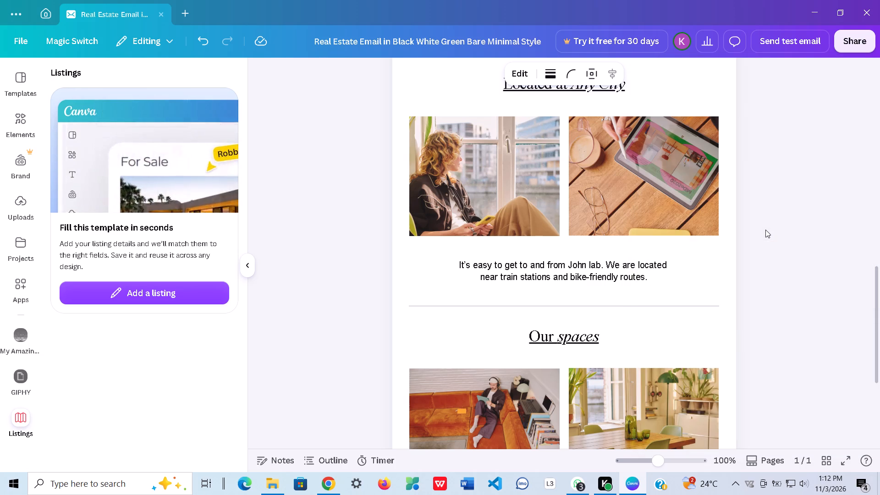
click(475, 212)
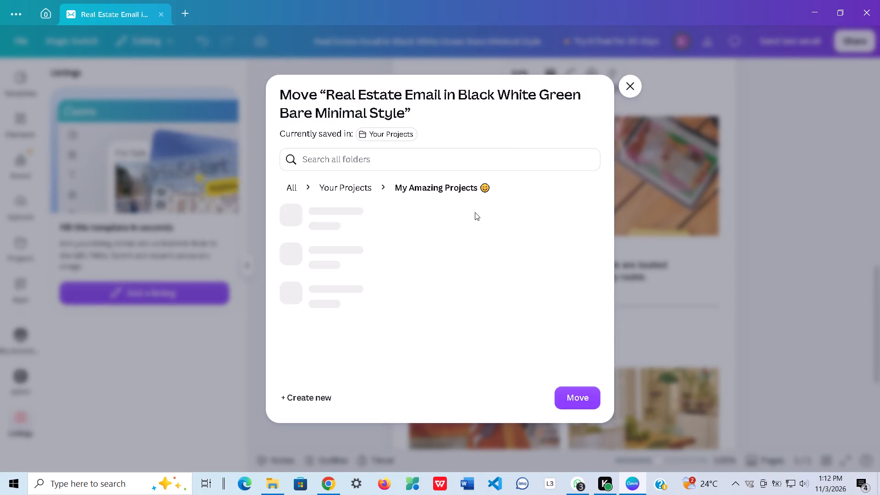
click(576, 392)
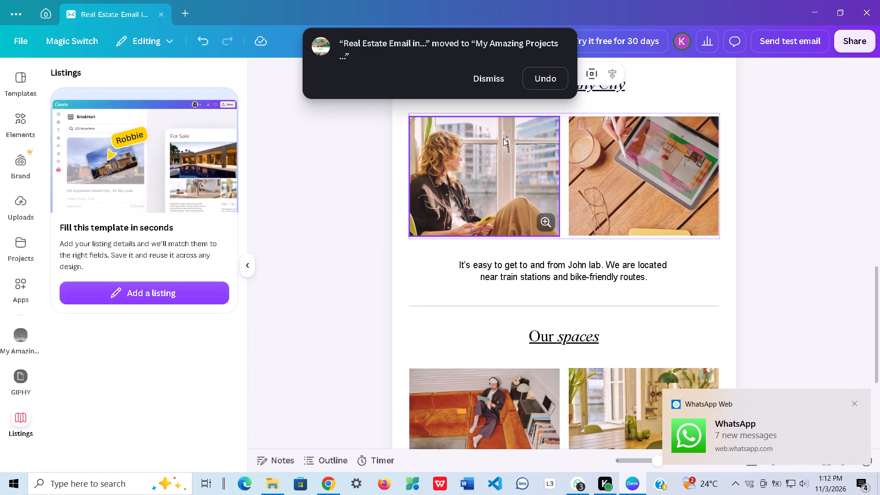
click(489, 73)
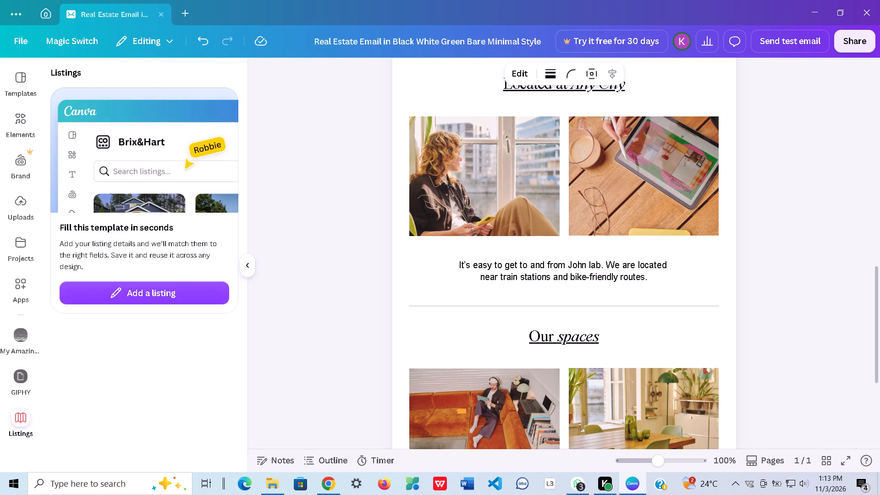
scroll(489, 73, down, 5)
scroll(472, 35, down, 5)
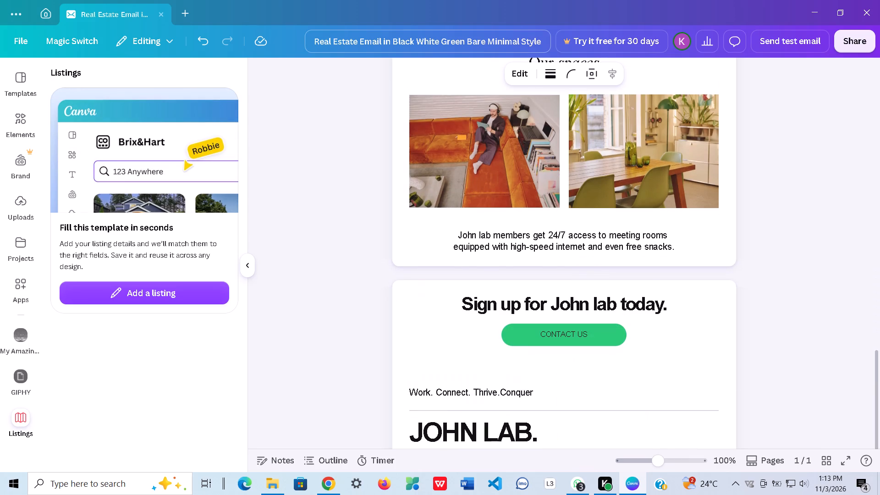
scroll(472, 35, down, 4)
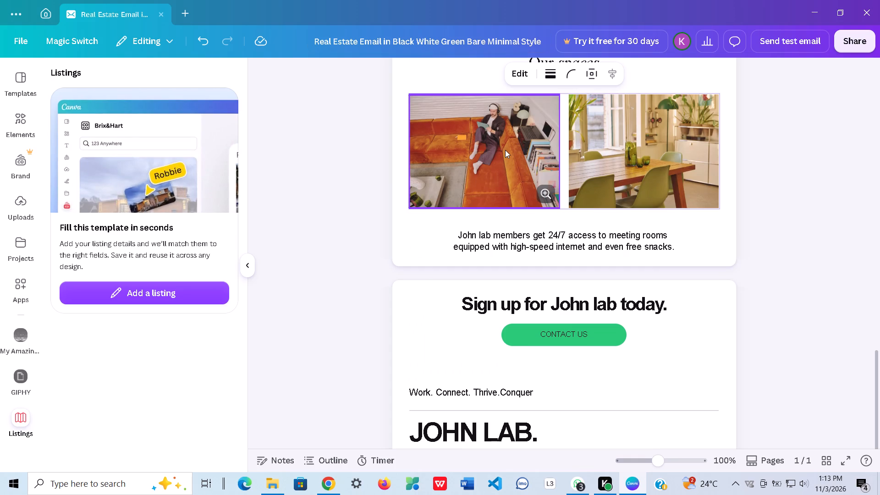
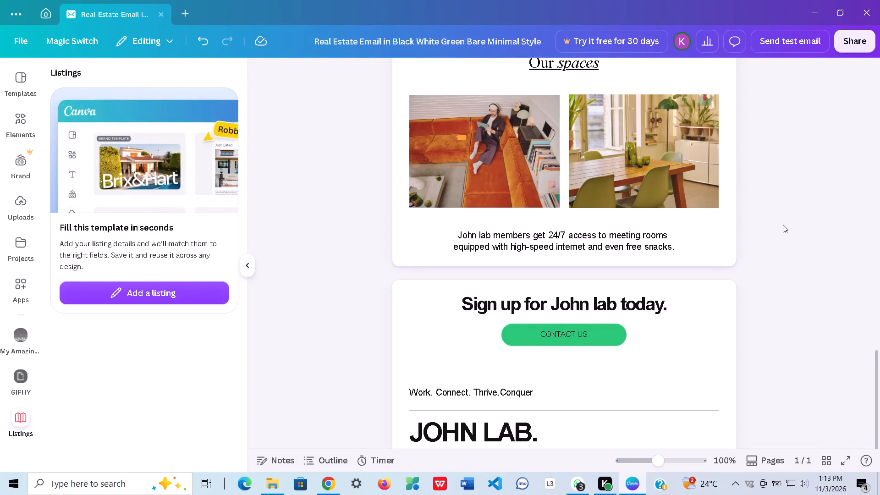
Add the link "johnlab" to the CONTACT US button below the "Sign up for John lab today." heading.
scroll(791, 209, down, 5)
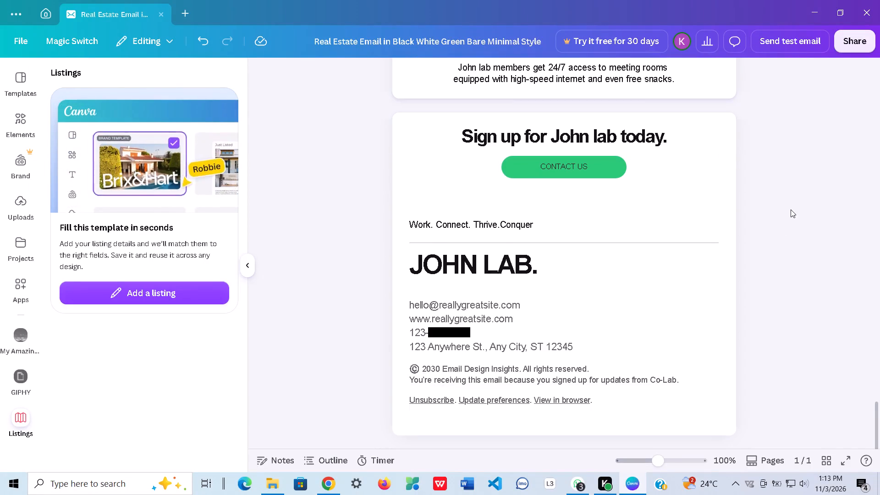
click(600, 170)
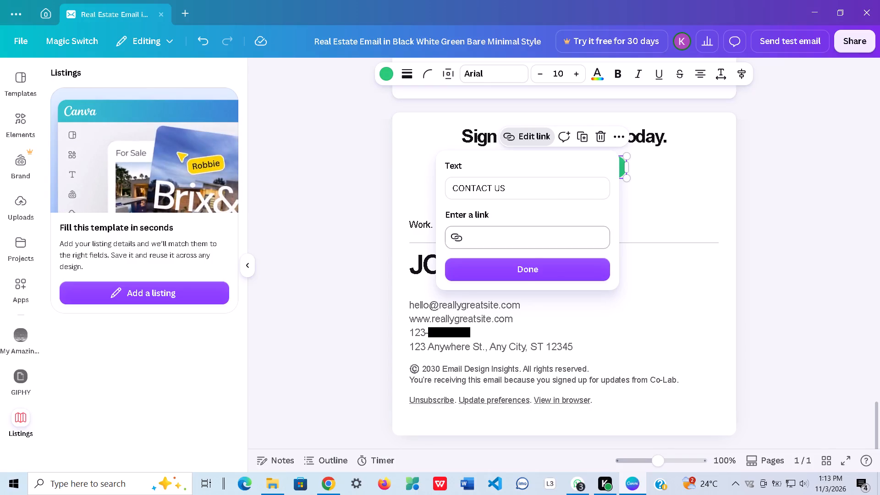
click(508, 238)
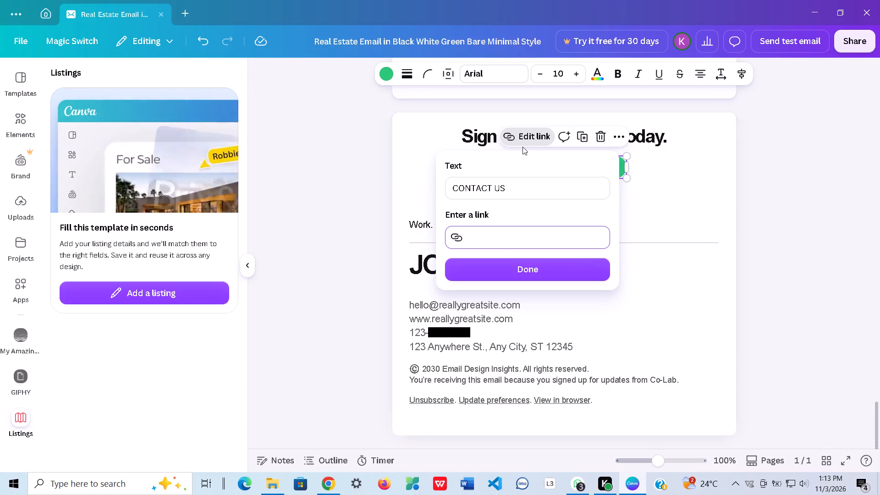
click(522, 130)
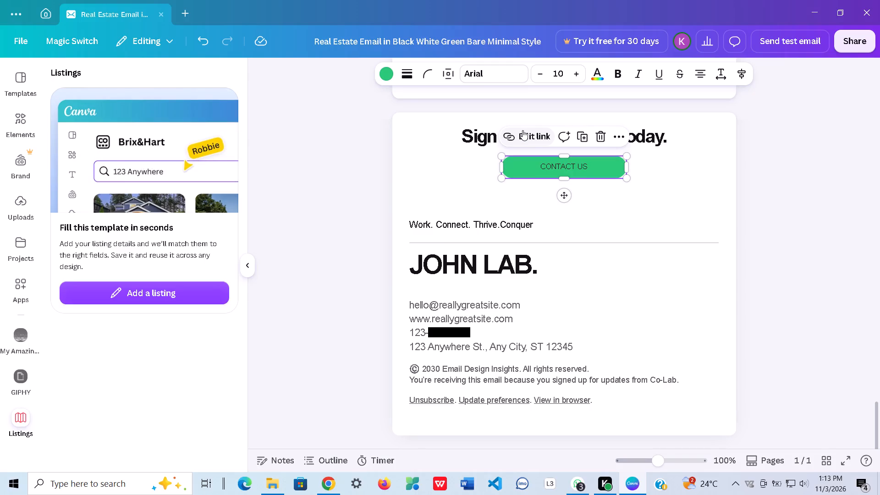
click(522, 130)
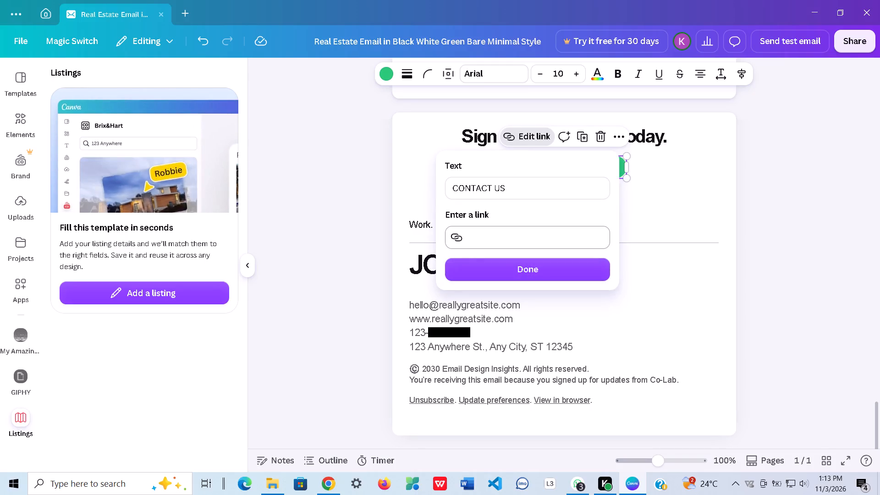
click(484, 233)
key(k)
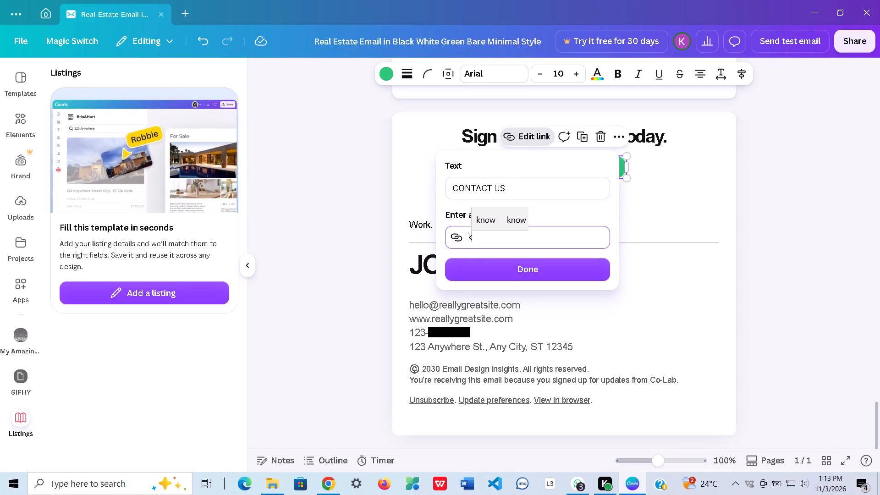
text(elvin)
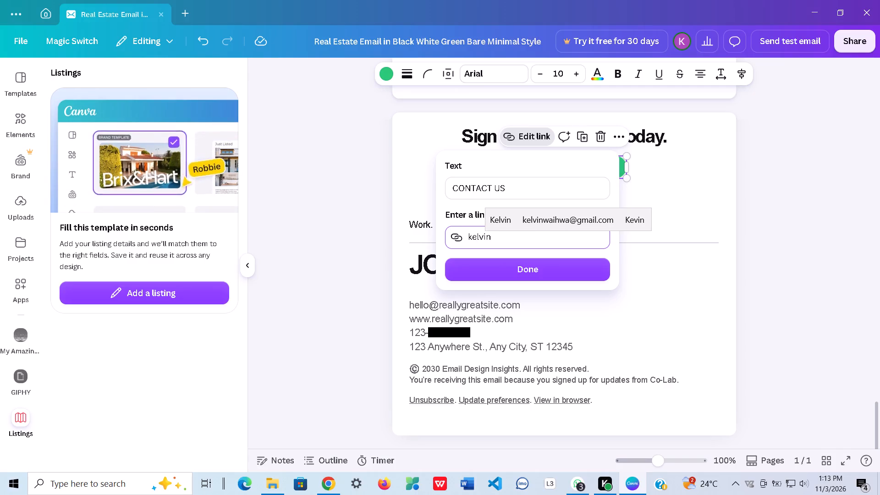
key(BackSpace)
key(BackSpace)
key(BackSpace)
key(BackSpace)
key(BackSpace)
key(BackSpace)
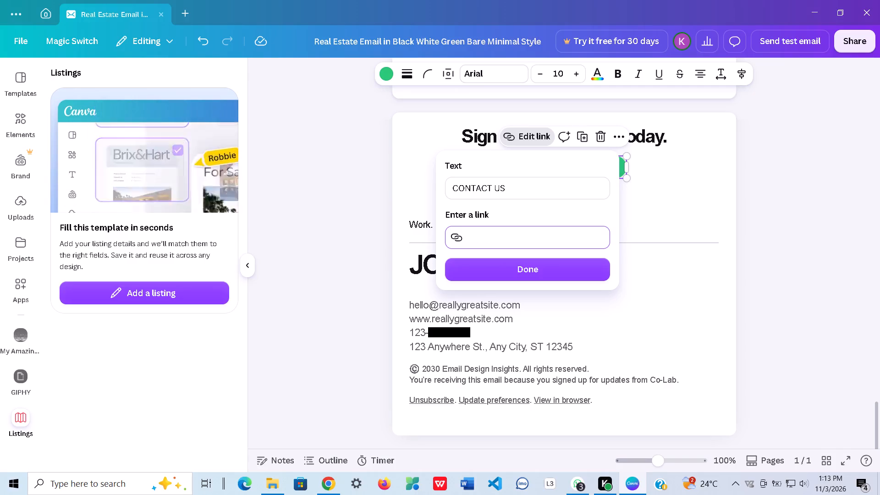
text(jon)
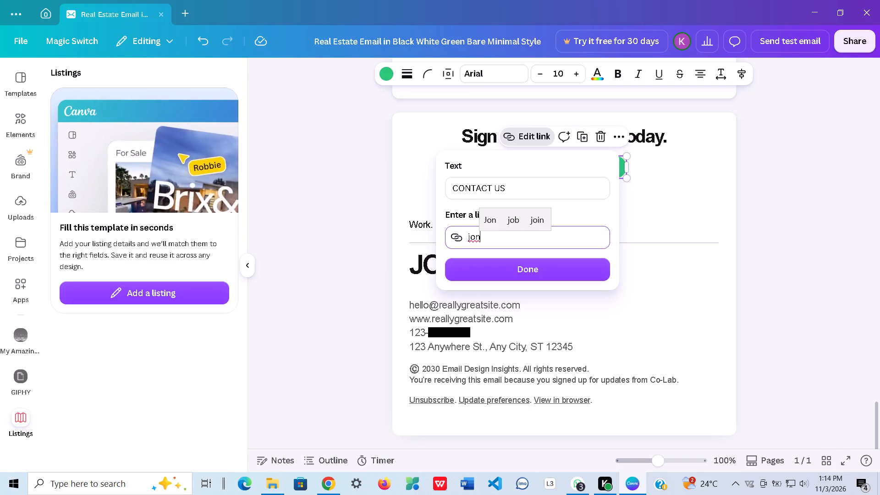
key(BackSpace)
text(hn)
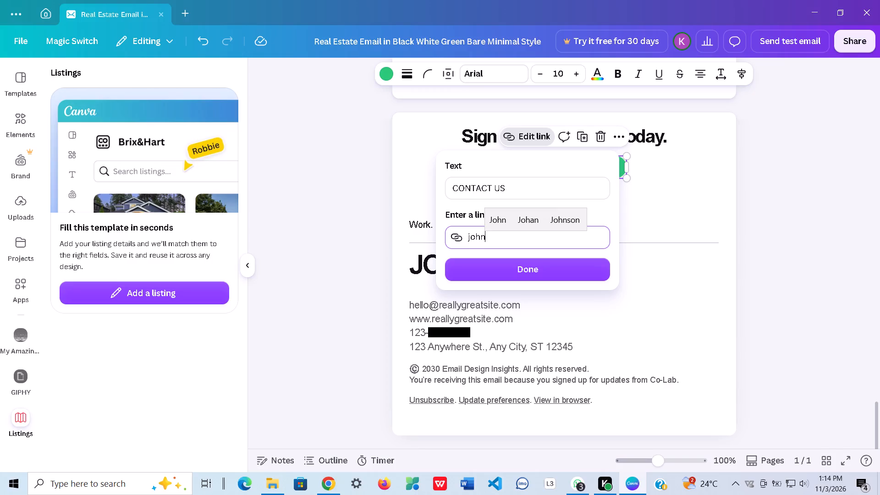
text(lab)
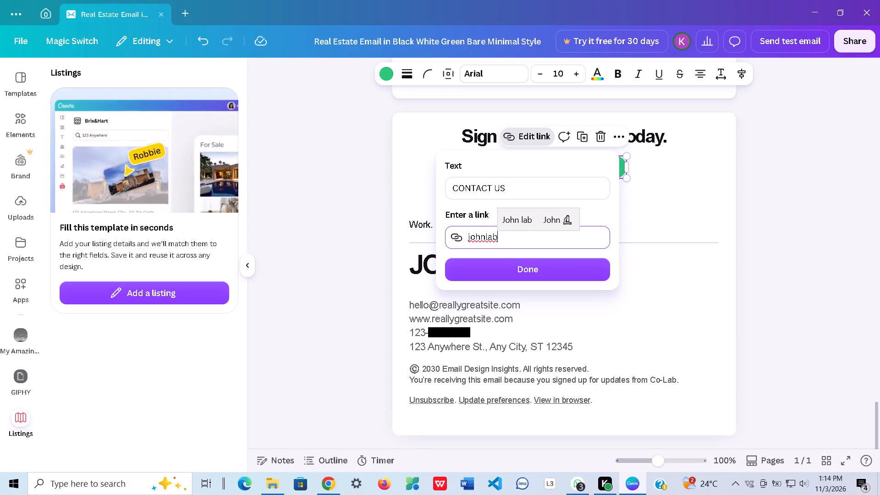
click(524, 262)
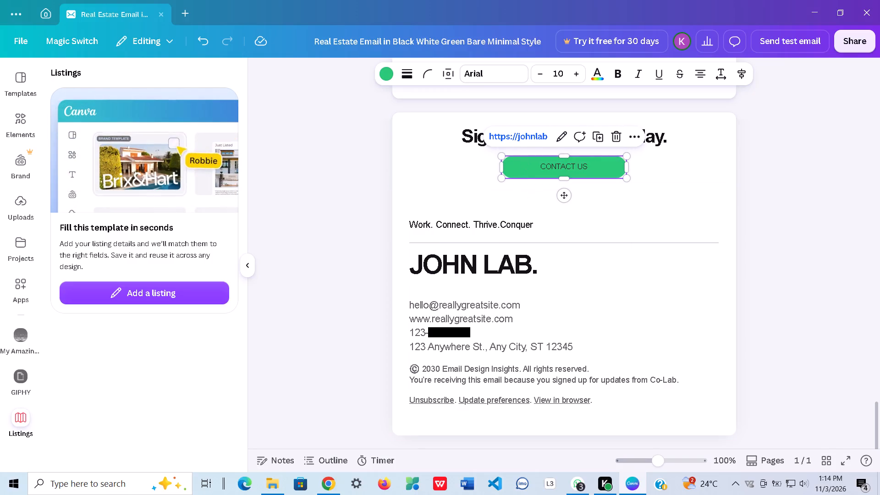
Test the CONTACT US button's link in Chrome, reload the page, and return to the Canva design.
click(520, 136)
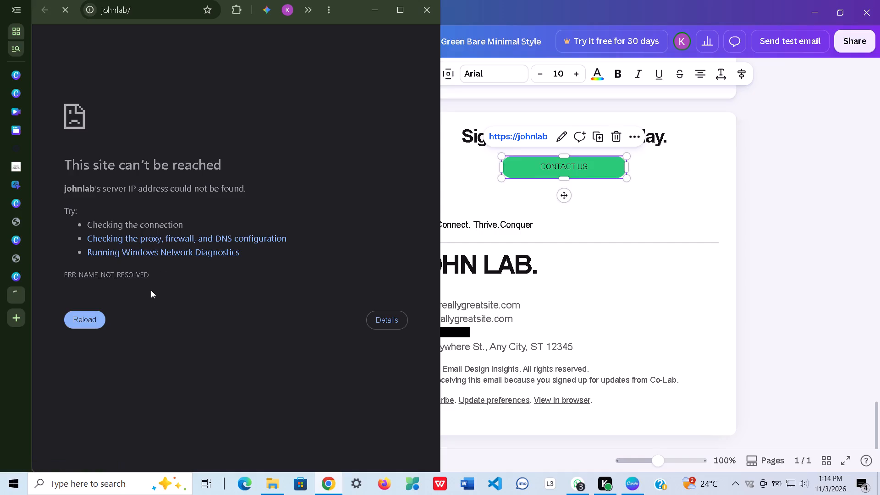
click(91, 319)
click(24, 314)
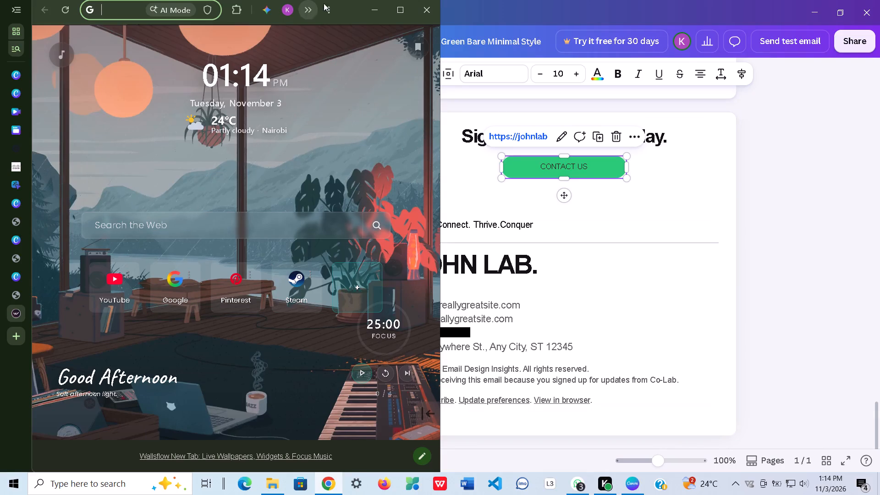
click(379, 13)
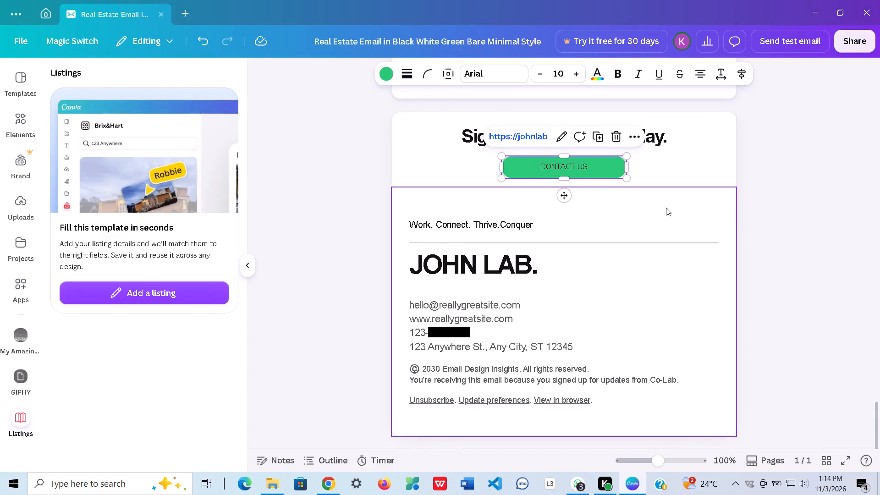
Review the email from the footer back up to the JOHN LAB header and banner.
click(776, 227)
scroll(530, 334, down, 1)
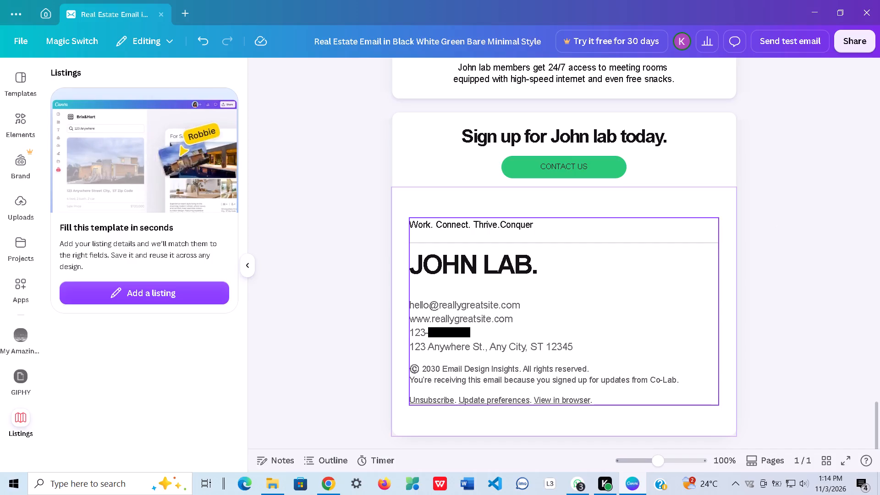
scroll(530, 334, down, 3)
scroll(530, 334, up, 19)
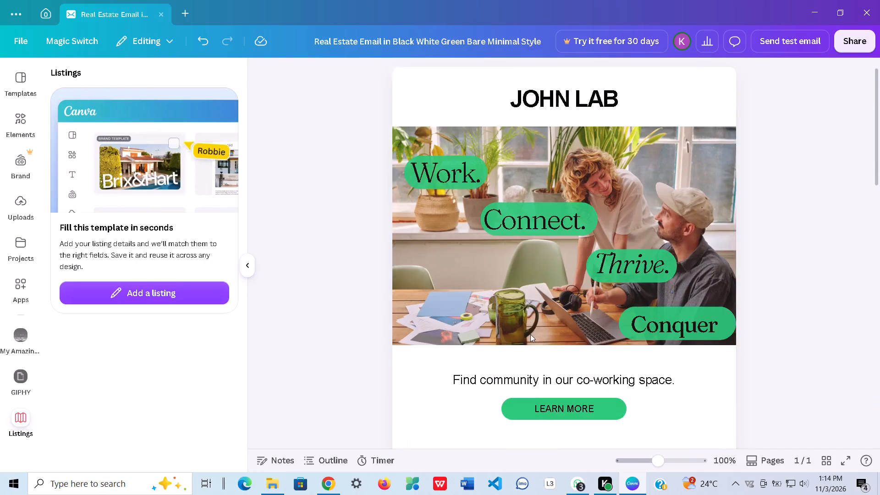
scroll(530, 334, up, 10)
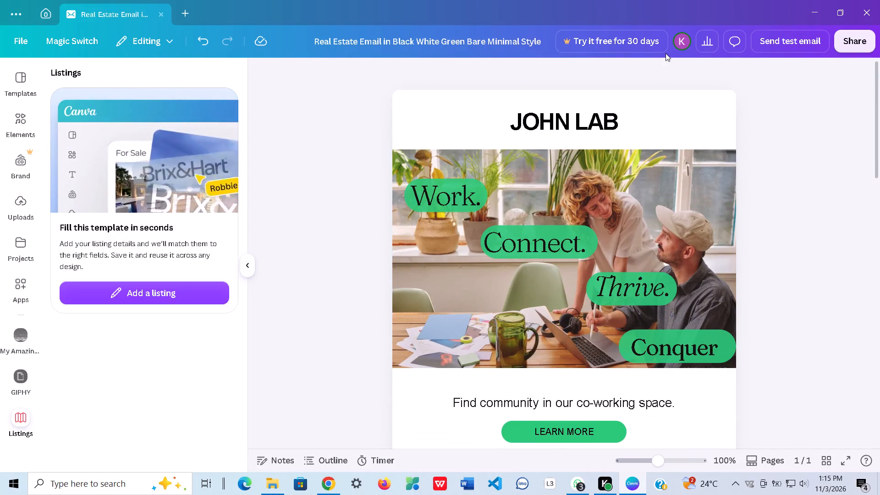
click(607, 106)
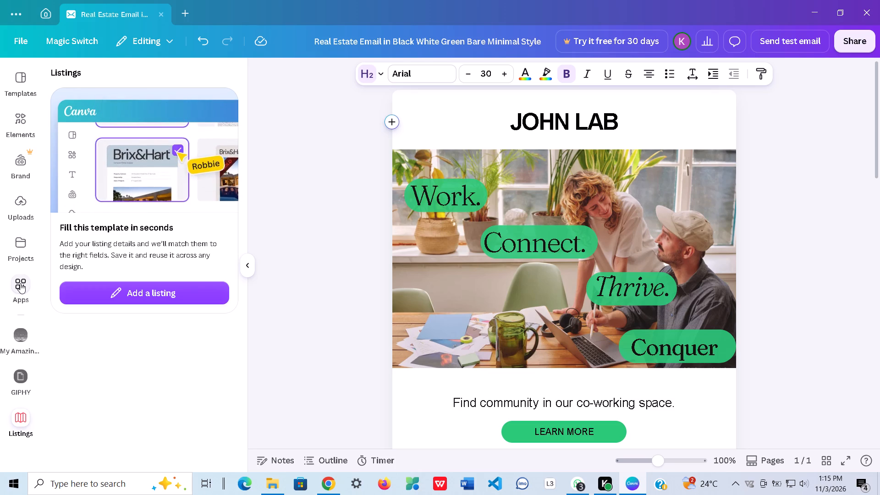
Switch to the Canva home tab, look over the templates similar to the real estate email, and close the template preview.
click(44, 22)
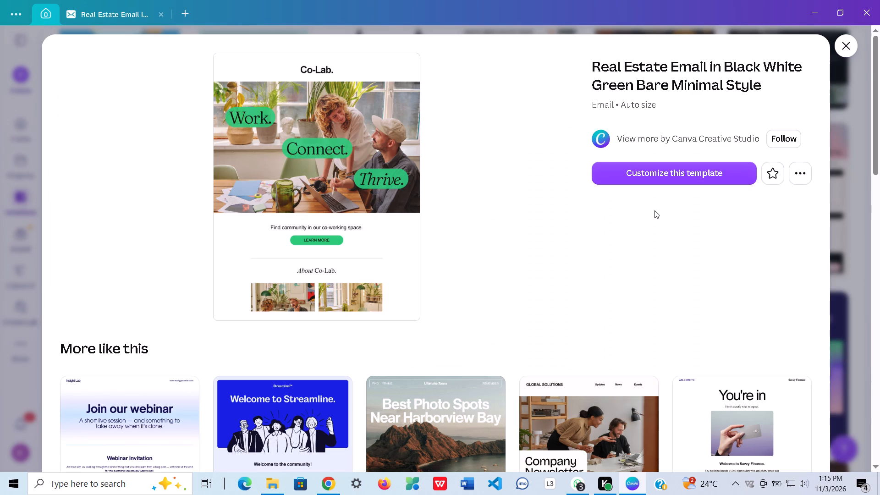
scroll(610, 318, down, 3)
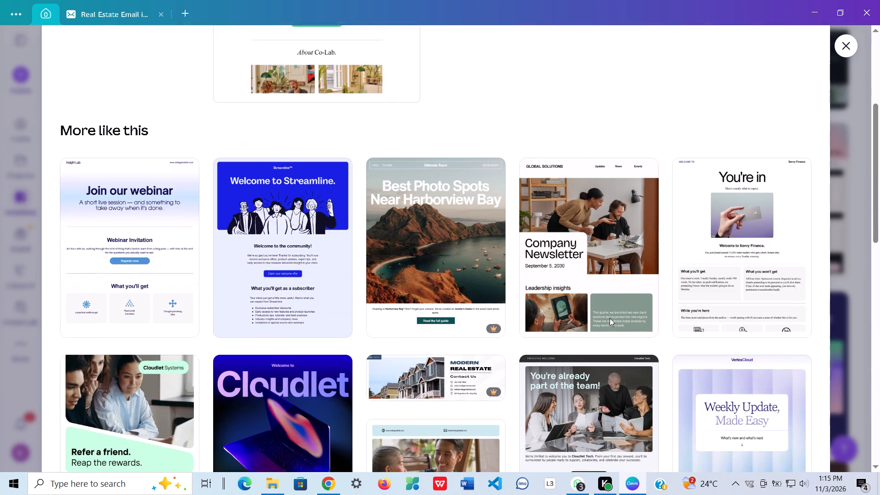
scroll(610, 318, down, 1)
scroll(610, 318, up, 7)
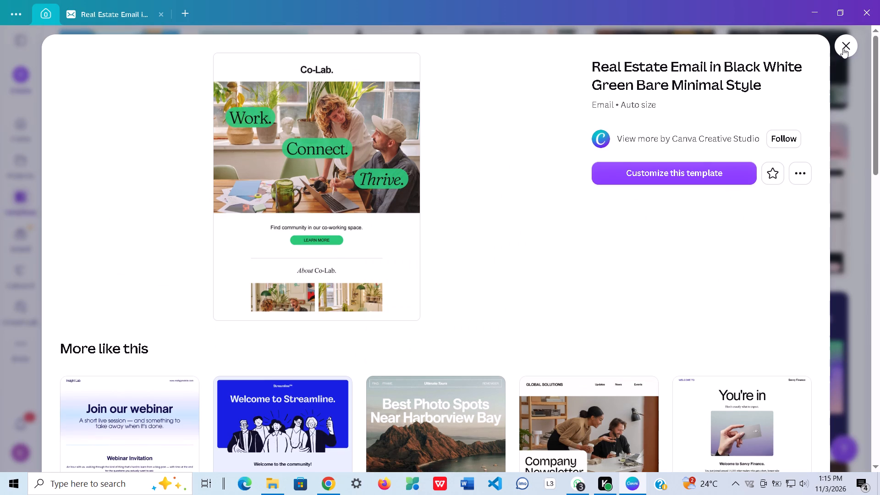
click(845, 47)
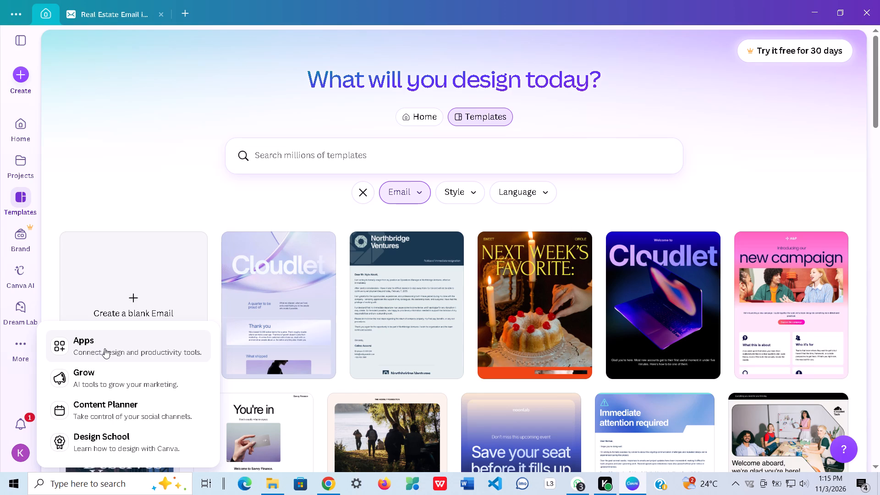
scroll(104, 406, down, 1)
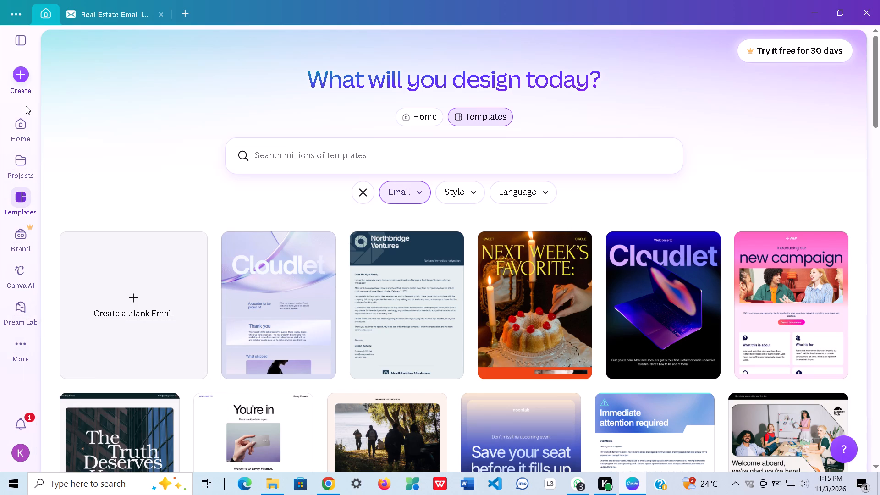
Go to the Home page and examine its sections from the recent designs down to the popular design types.
click(24, 119)
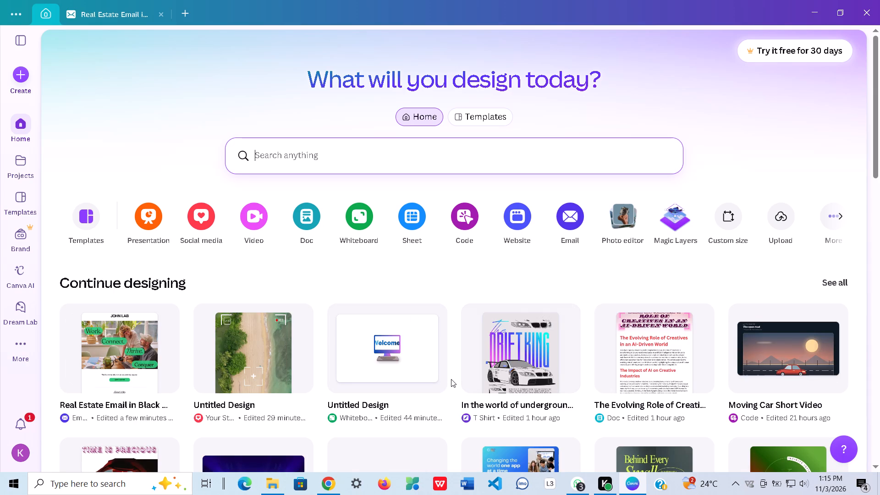
scroll(451, 379, down, 3)
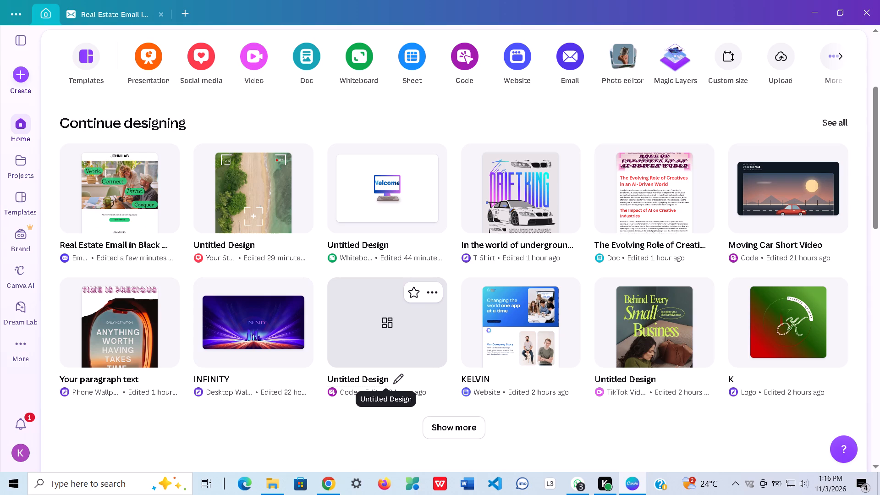
scroll(572, 309, down, 1)
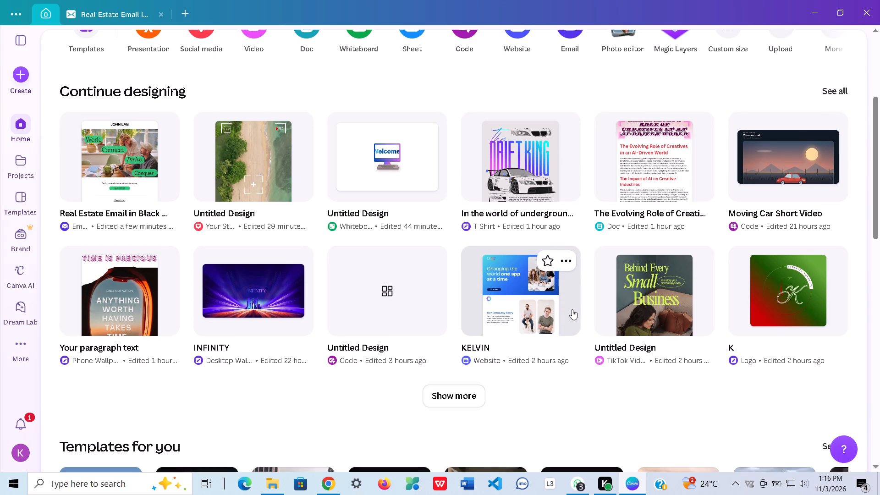
scroll(572, 309, down, 3)
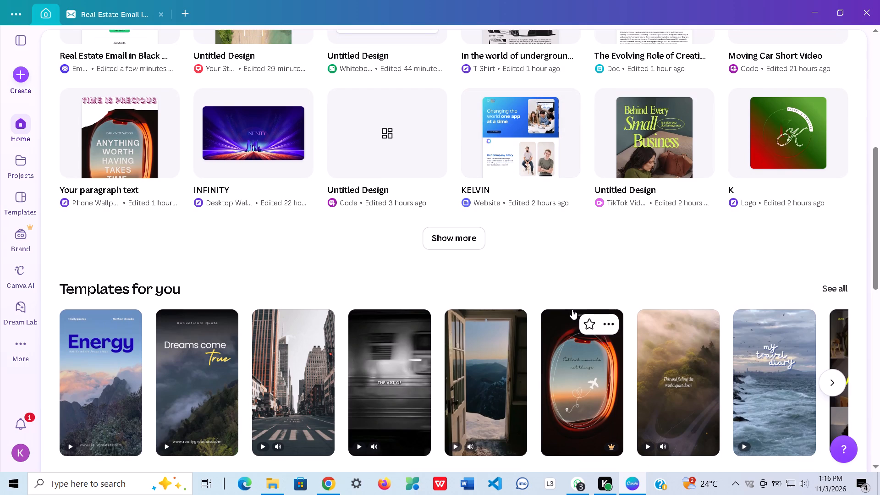
scroll(572, 309, down, 3)
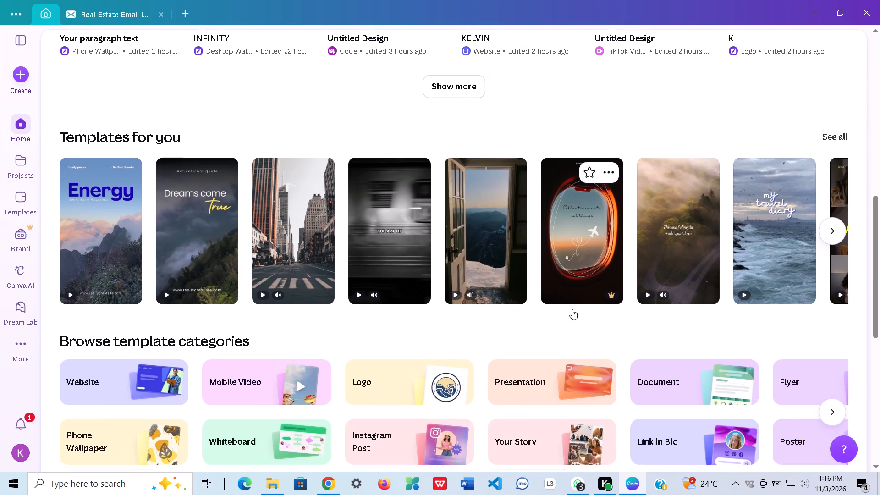
scroll(572, 309, down, 3)
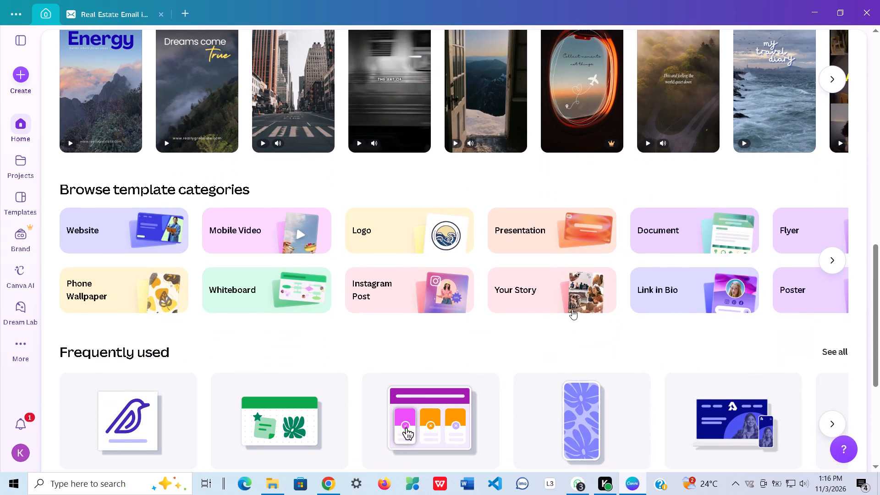
scroll(572, 309, down, 1)
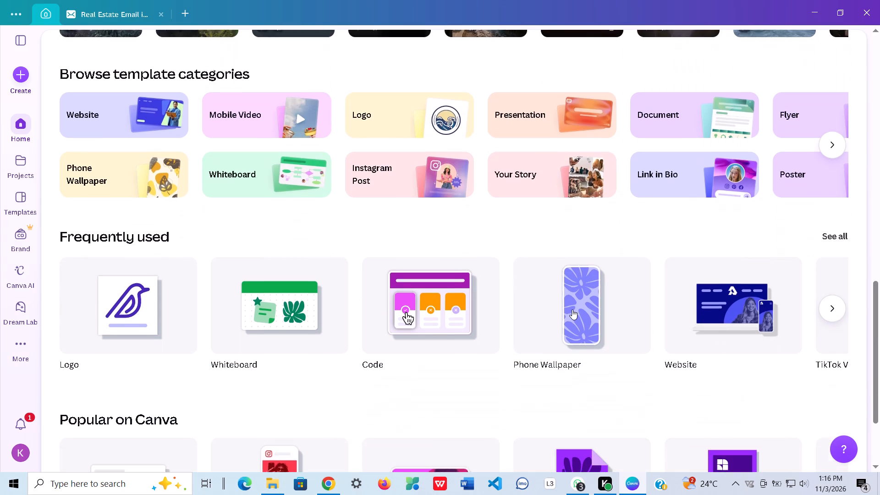
scroll(572, 309, down, 6)
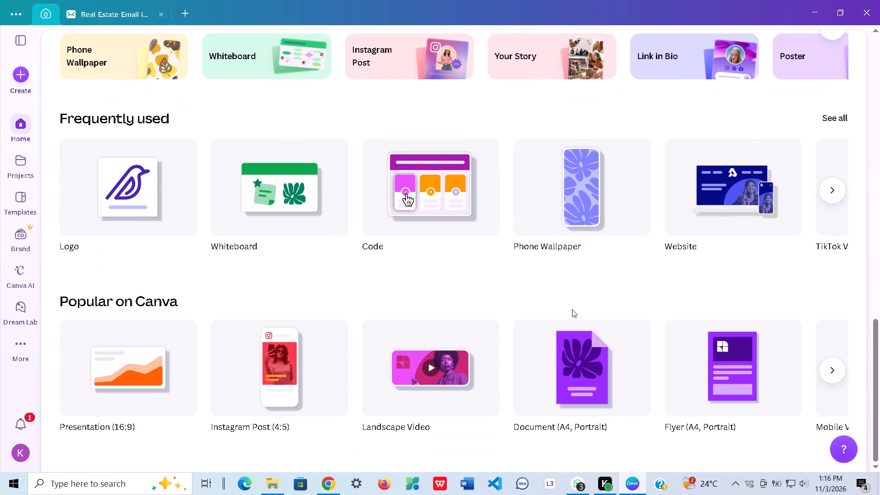
Return to the Continue designing section and expand it to show more recent designs.
scroll(572, 309, up, 11)
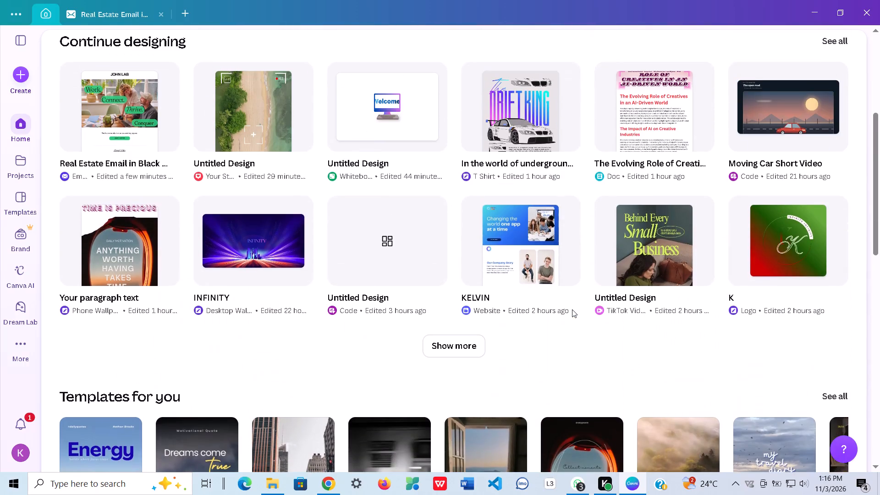
click(470, 346)
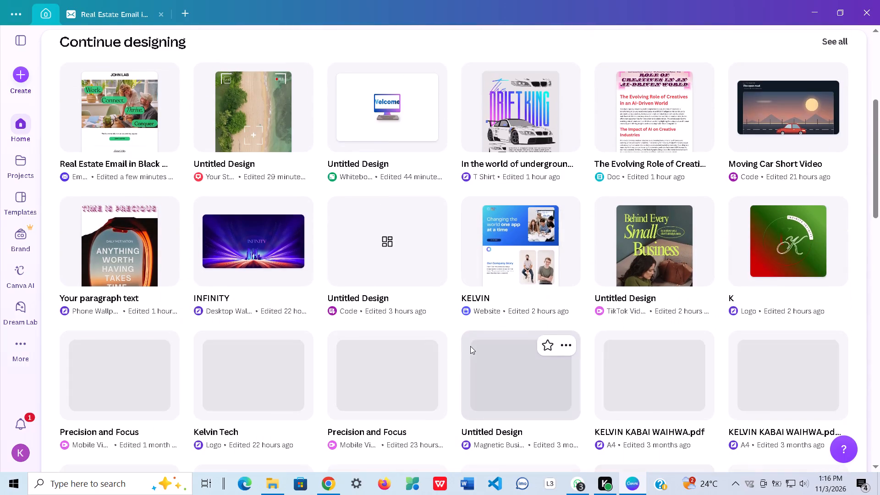
Keep expanding the Continue designing section and look through the older designs until the end of the list.
scroll(470, 346, down, 6)
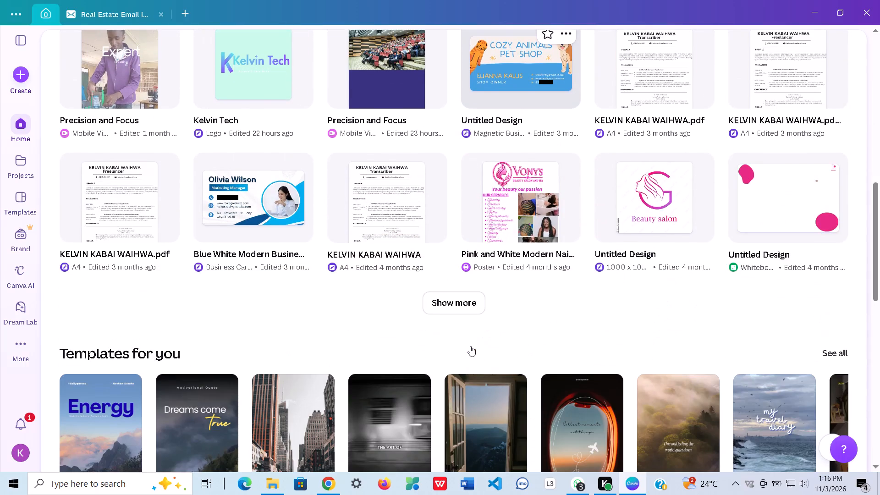
click(454, 311)
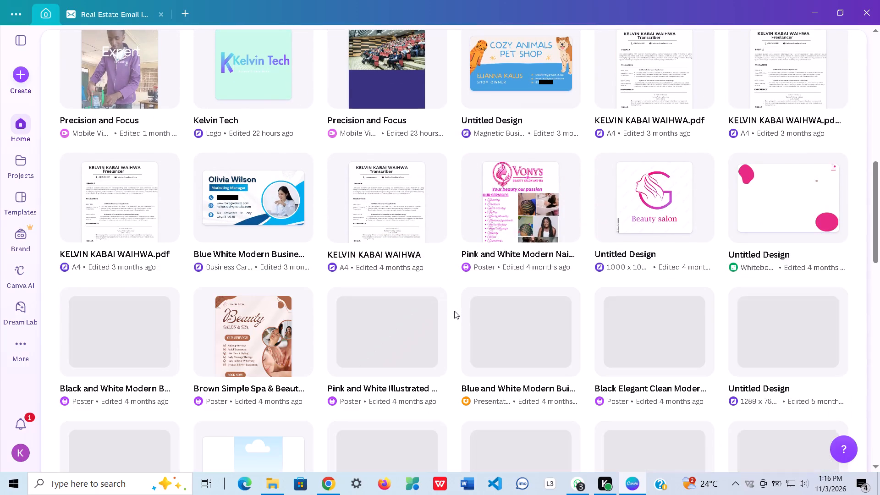
scroll(454, 311, down, 3)
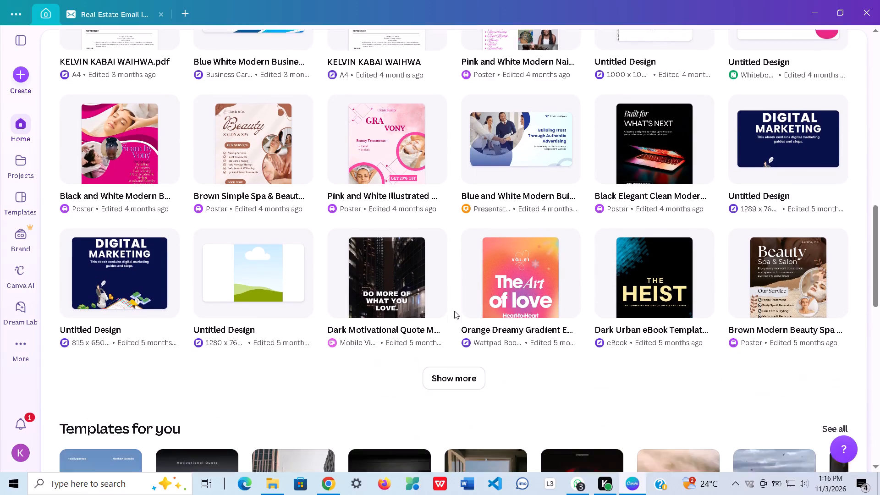
scroll(454, 311, down, 2)
click(461, 281)
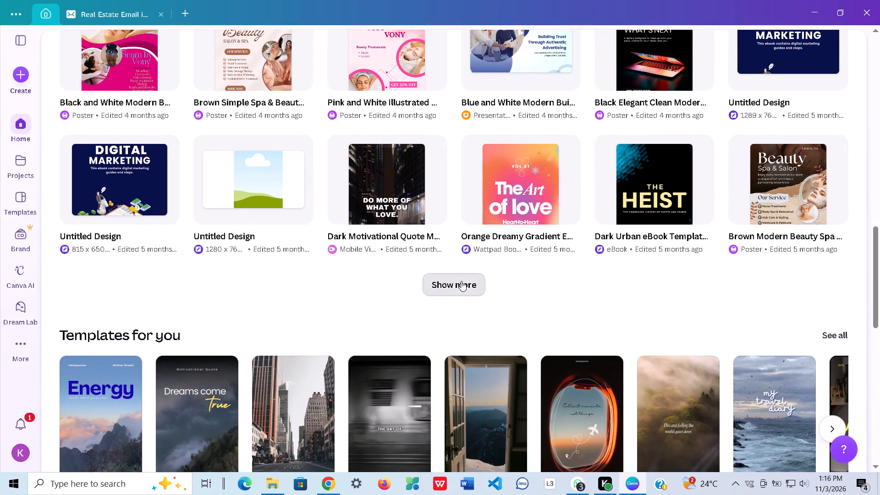
scroll(385, 413, down, 1)
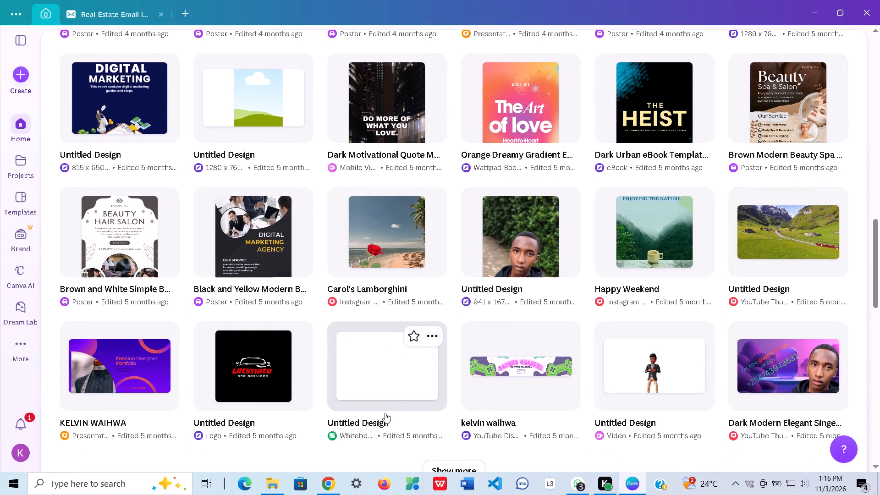
scroll(385, 413, down, 4)
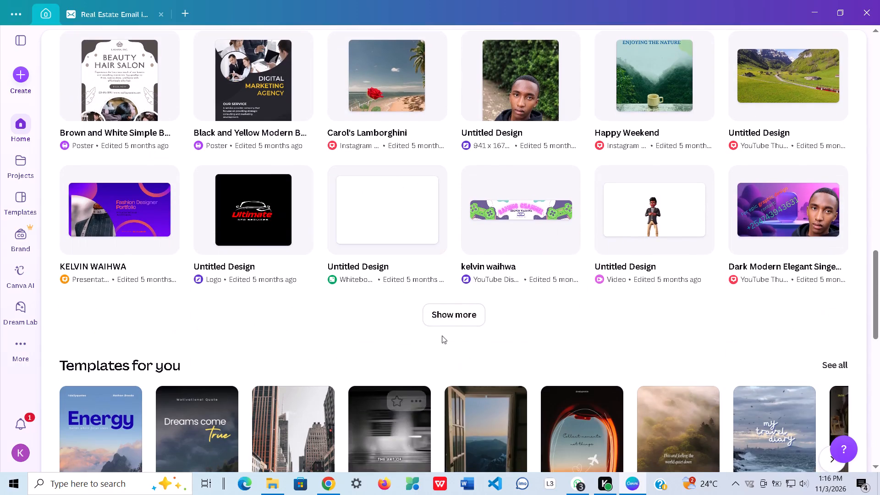
click(451, 319)
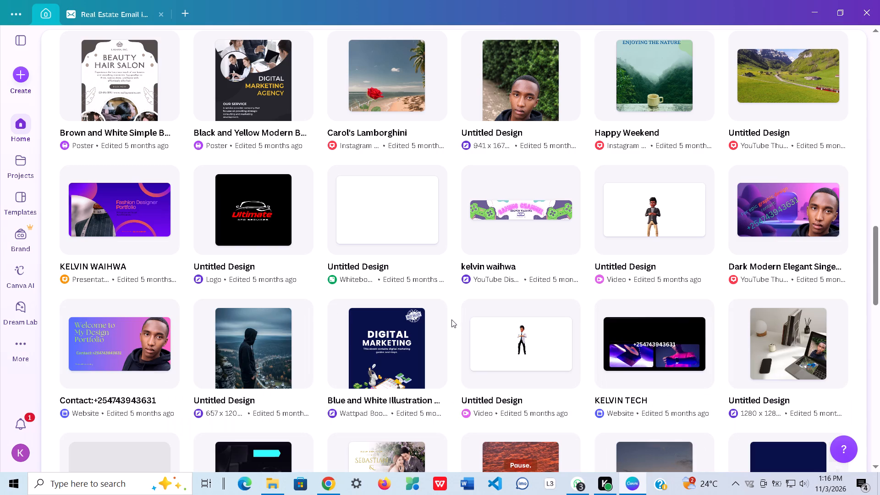
scroll(424, 403, down, 3)
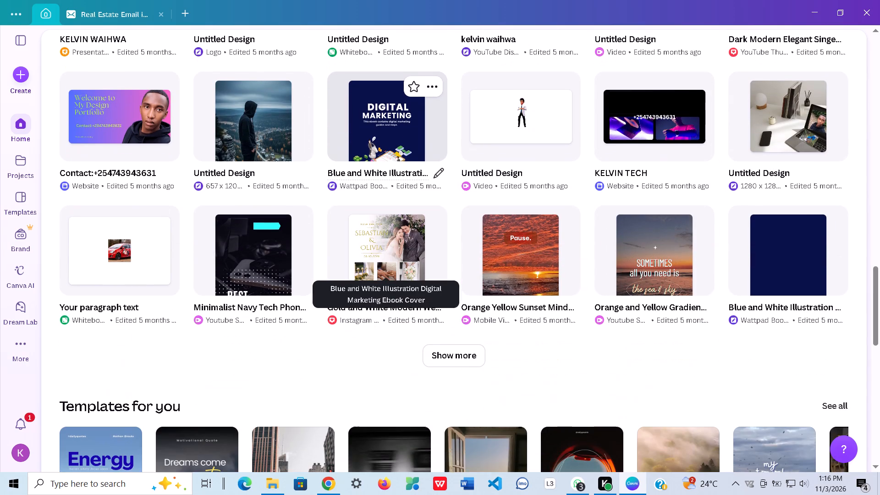
scroll(424, 403, down, 1)
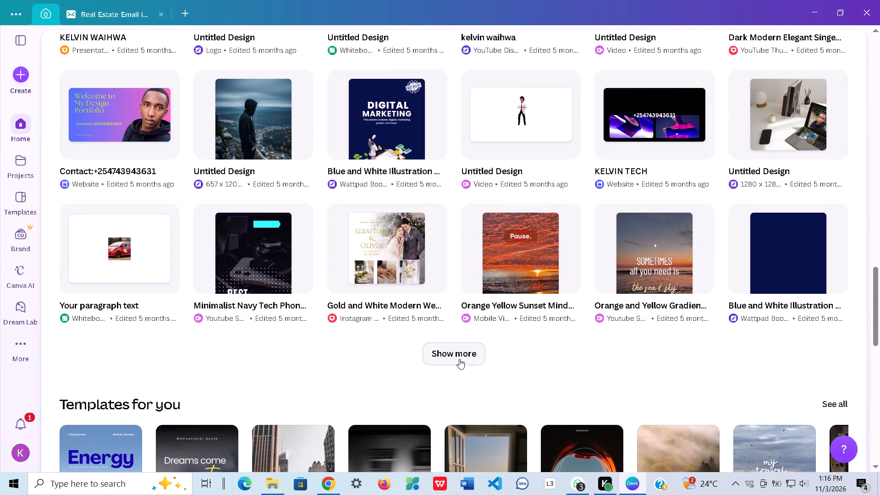
click(459, 359)
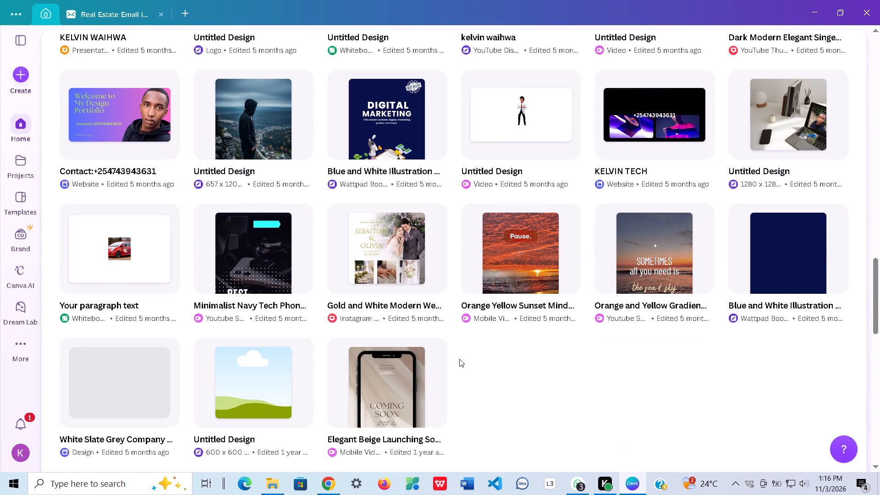
scroll(459, 359, down, 1)
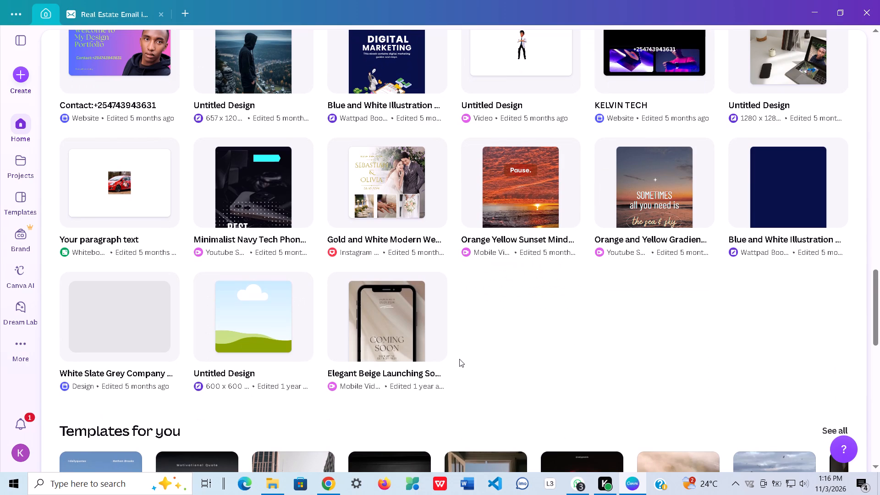
Look back through the expanded recent designs, from the oldest ones up to the search area heading the Home page.
scroll(459, 359, up, 1)
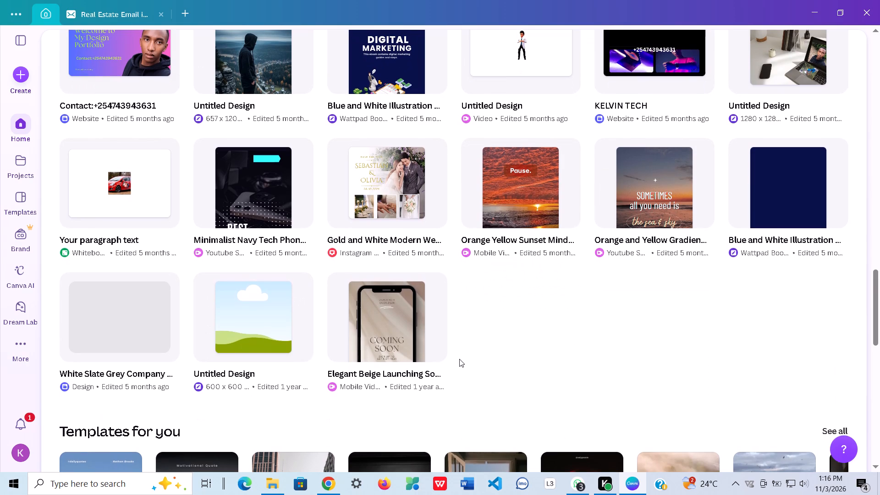
scroll(459, 359, up, 1)
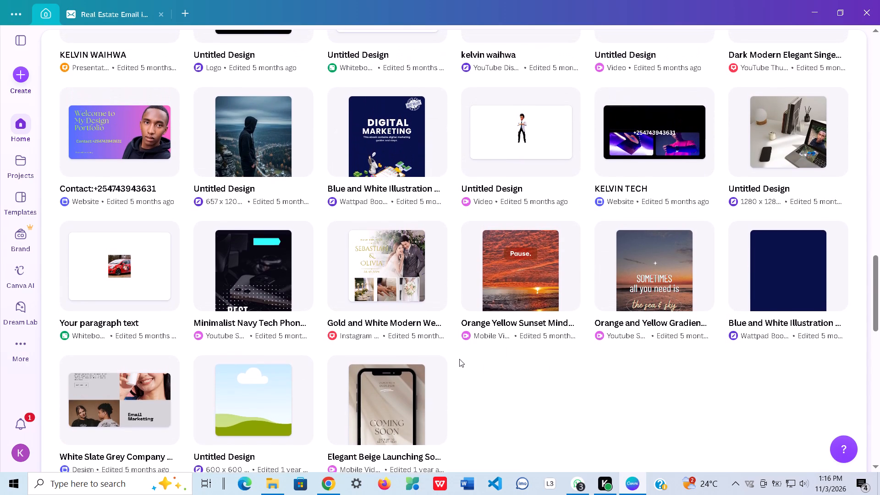
scroll(459, 359, up, 2)
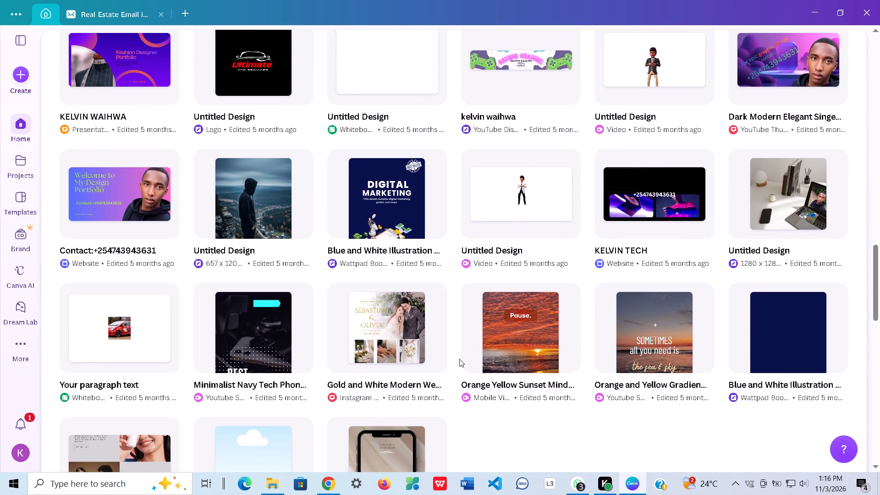
scroll(459, 359, up, 3)
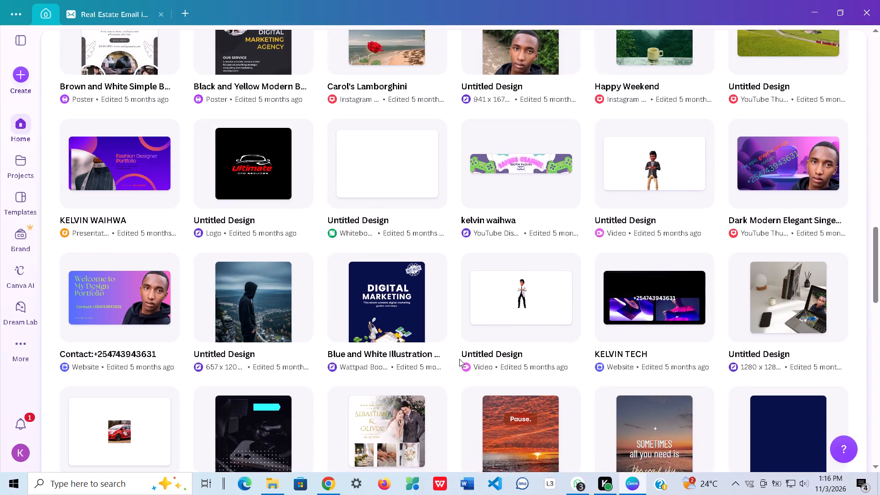
scroll(459, 359, up, 3)
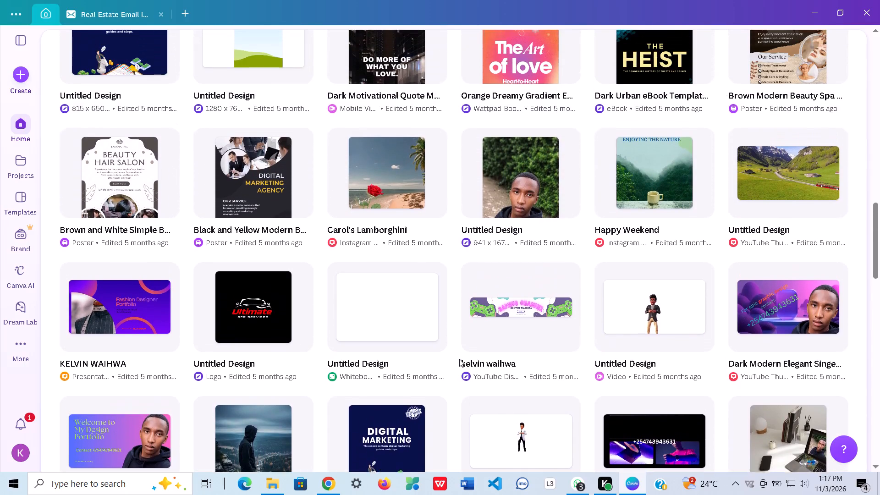
scroll(459, 359, up, 3)
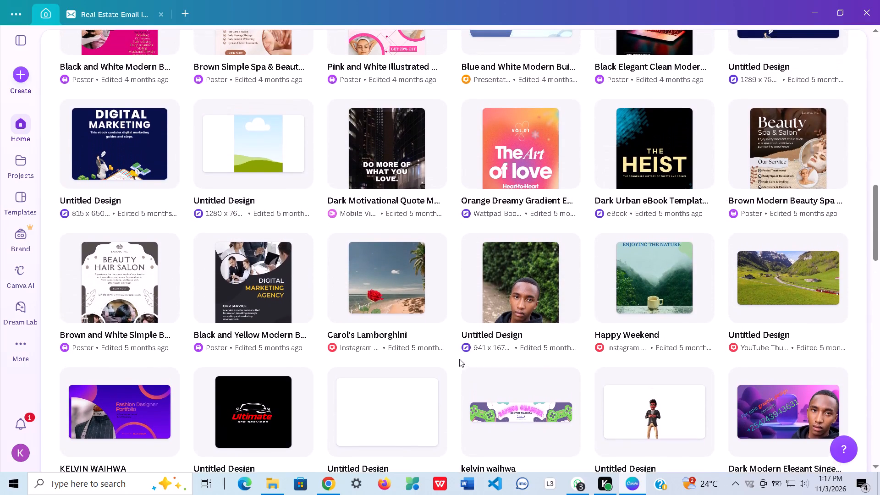
scroll(459, 359, up, 2)
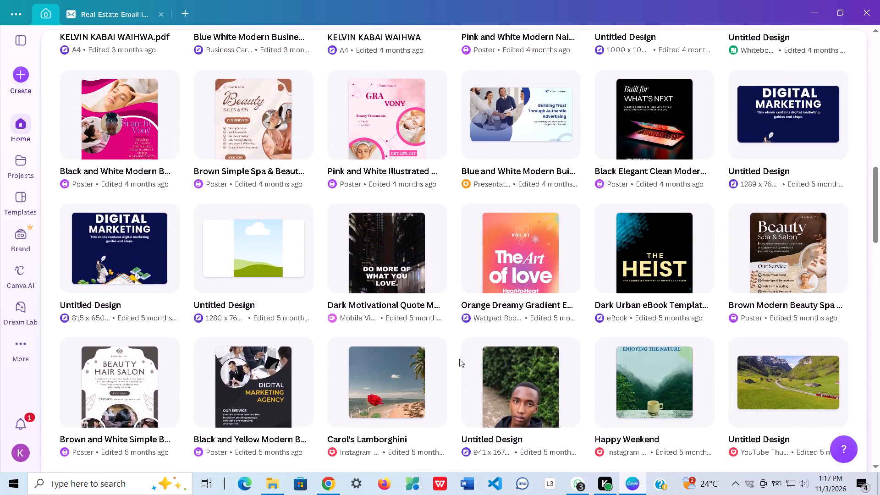
scroll(459, 359, up, 2)
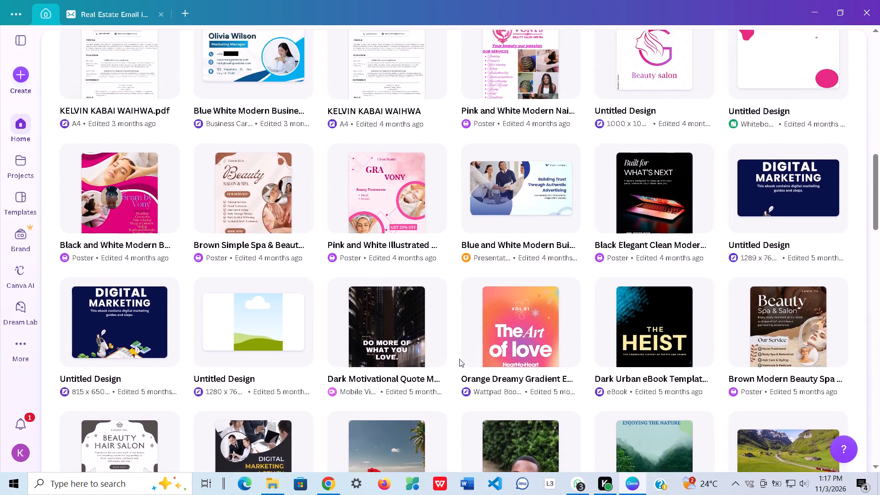
scroll(459, 359, up, 3)
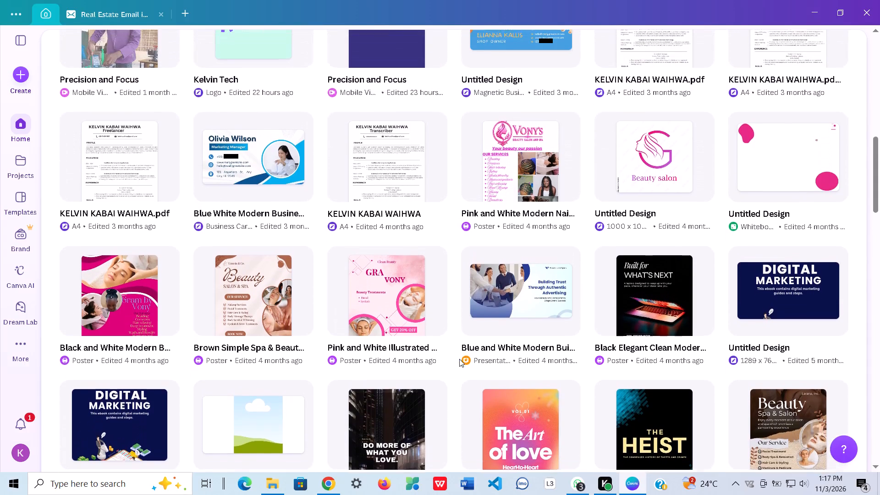
scroll(459, 359, up, 2)
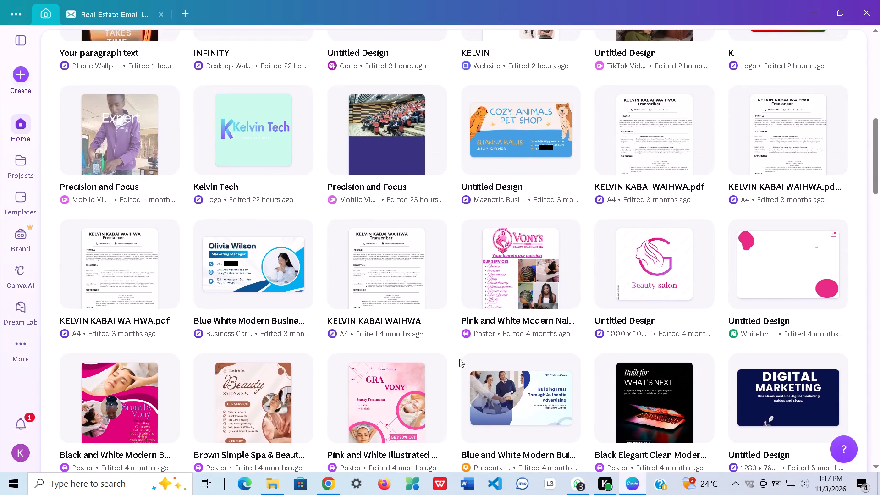
scroll(459, 359, up, 3)
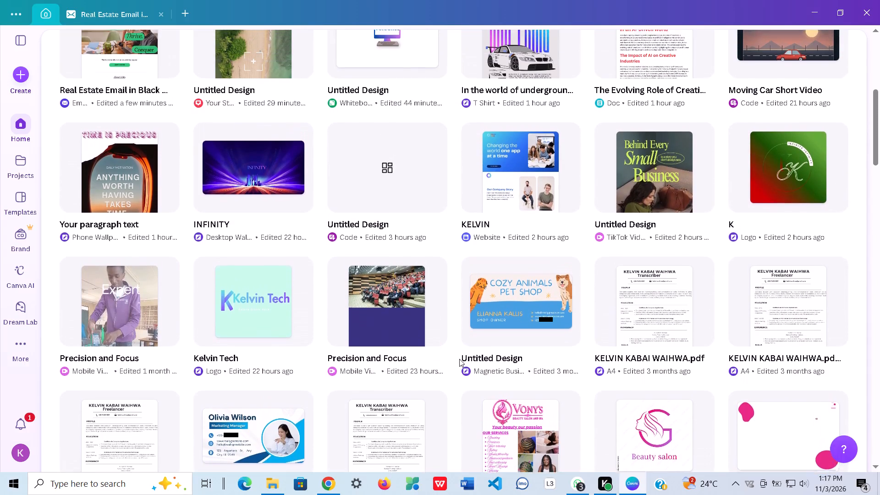
scroll(459, 359, up, 3)
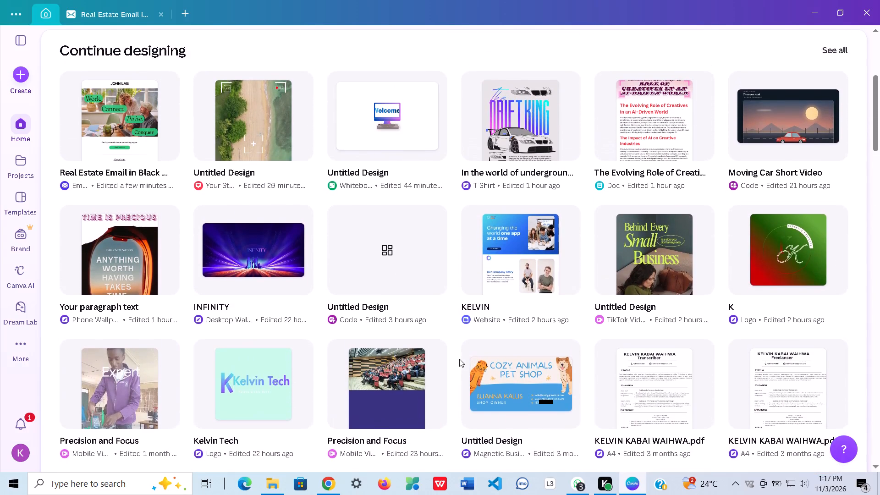
scroll(459, 359, up, 3)
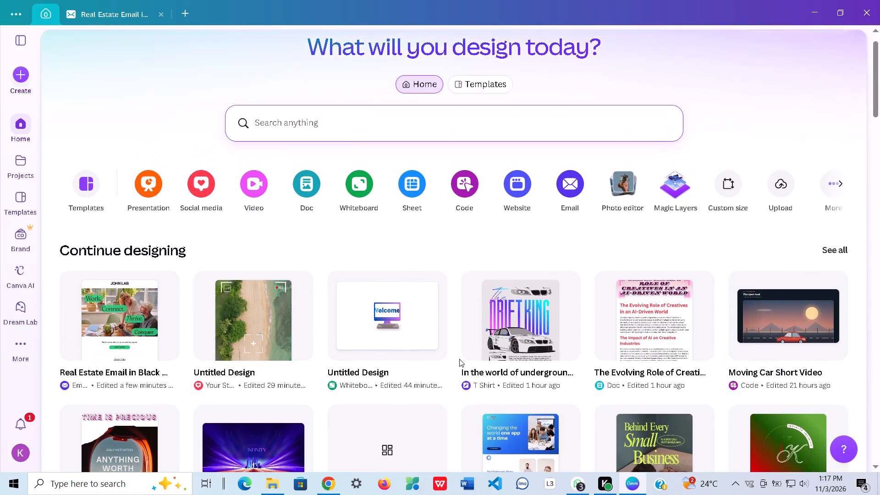
scroll(459, 359, up, 2)
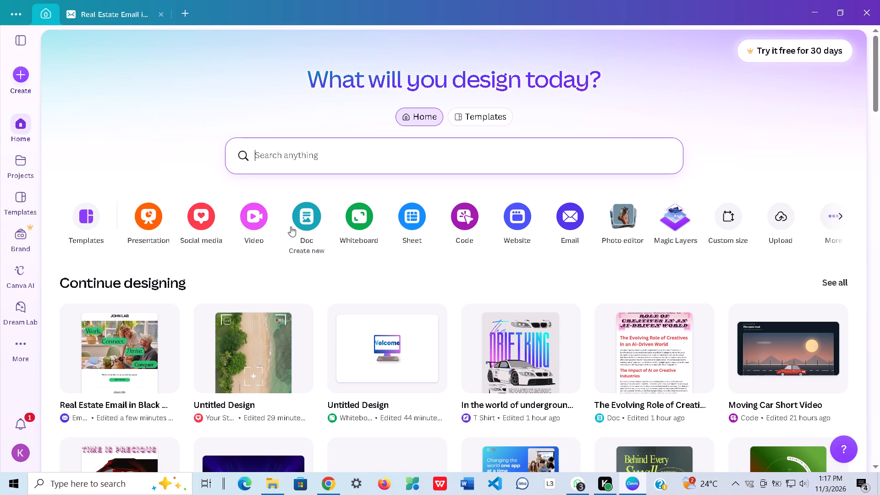
Browse the Link in Bio category of the template library, then return to the Home page.
click(78, 224)
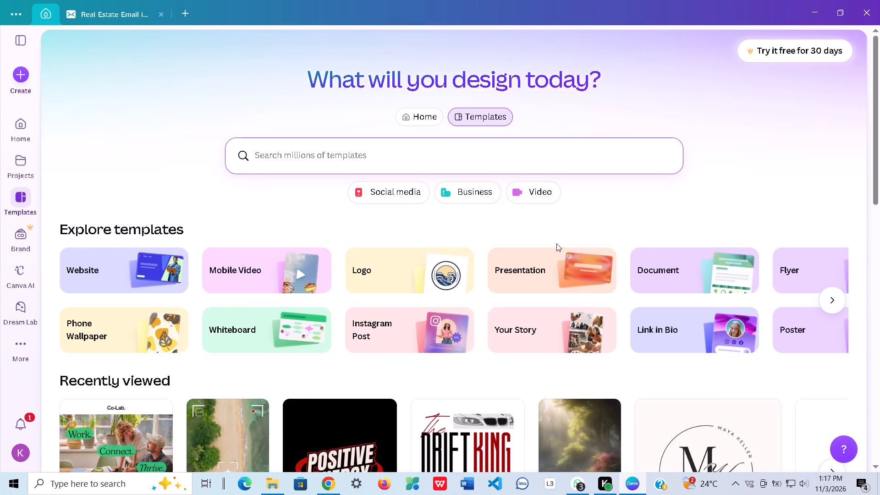
click(714, 322)
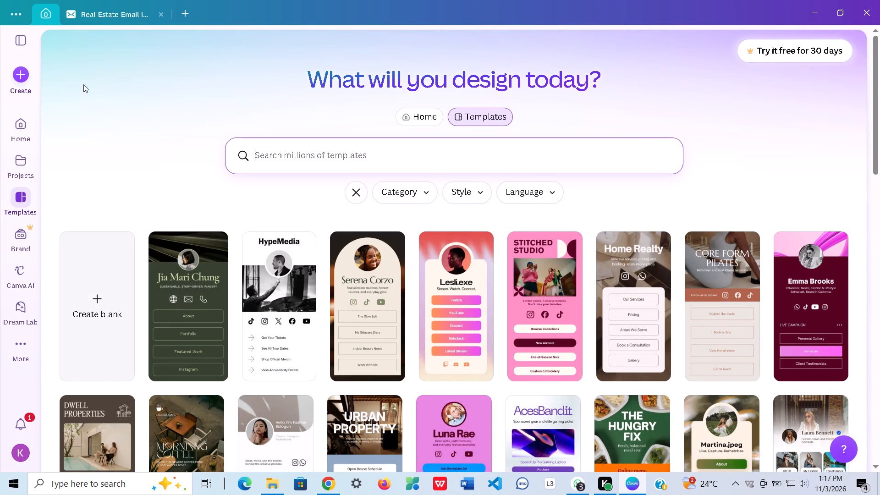
click(23, 124)
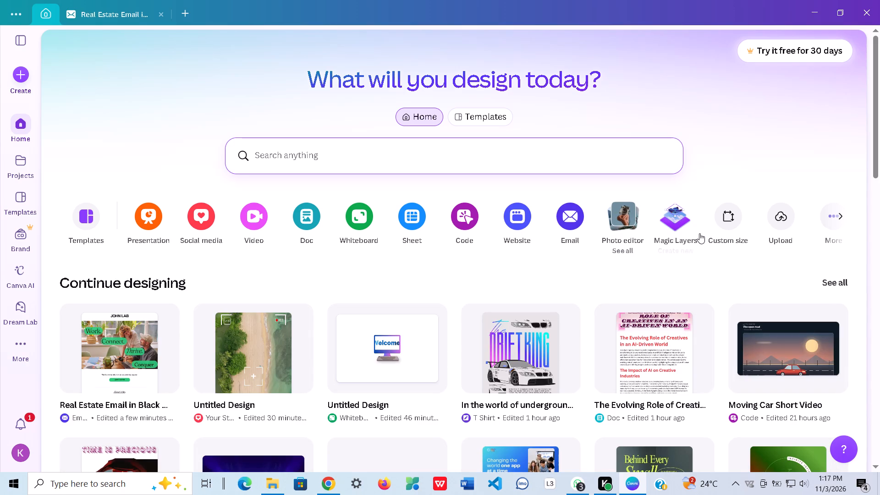
Search the full range of design types for "P" and create a new Poster (Landscape, Foam Board) design.
scroll(699, 233, left, 1)
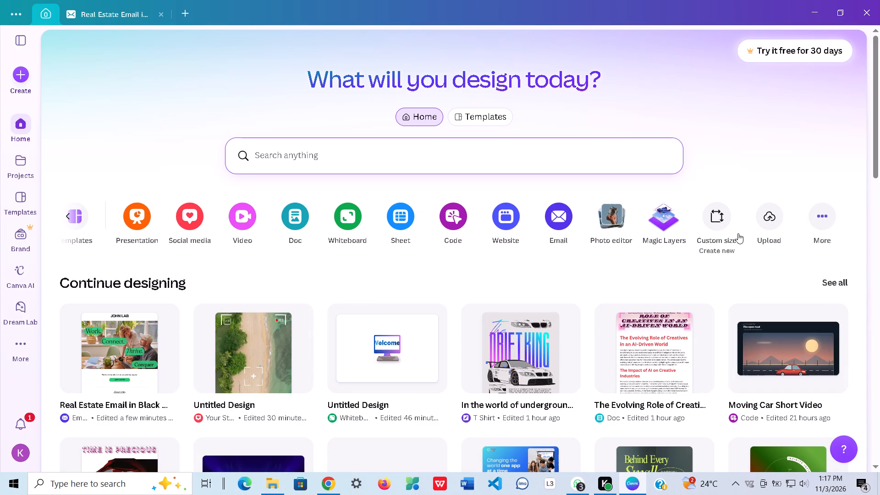
click(820, 226)
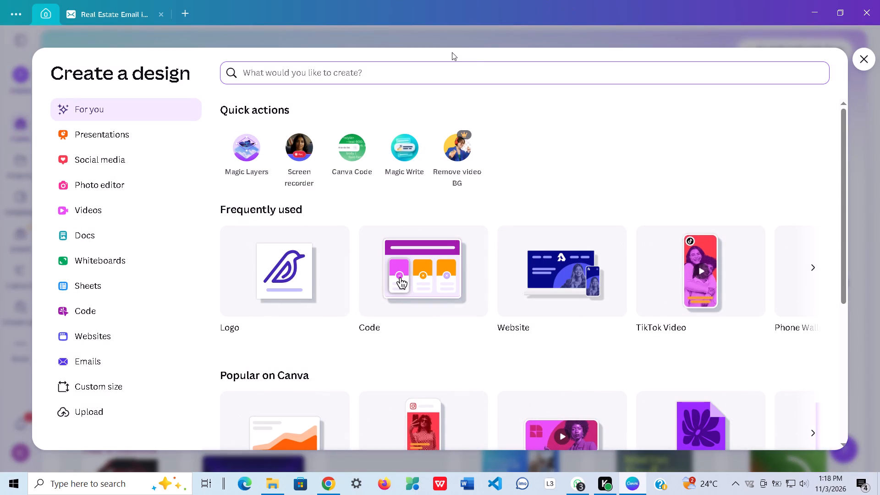
click(426, 75)
key(p)
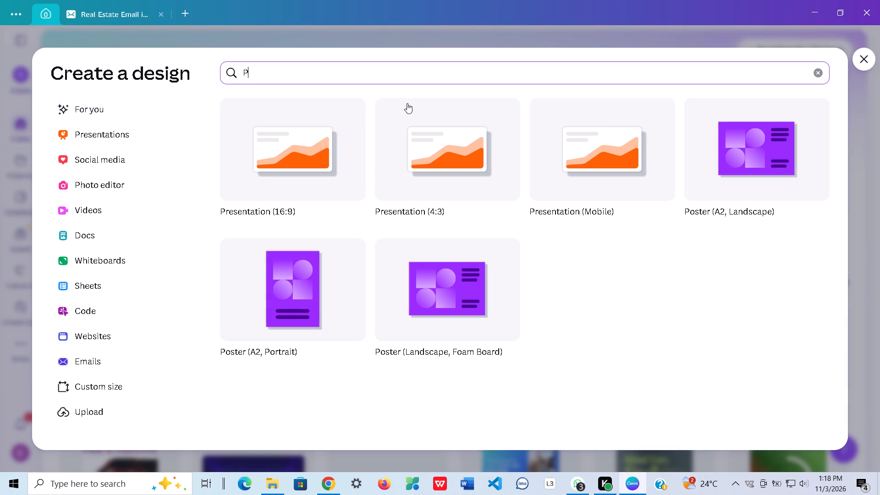
click(433, 253)
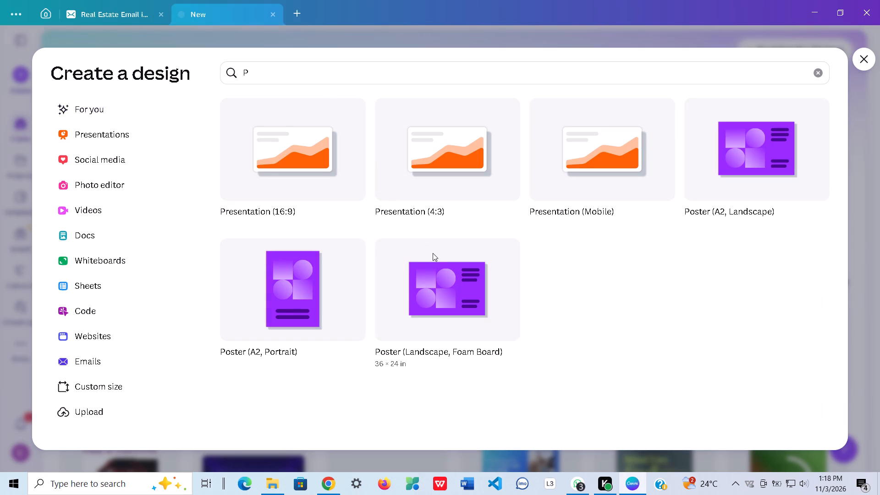